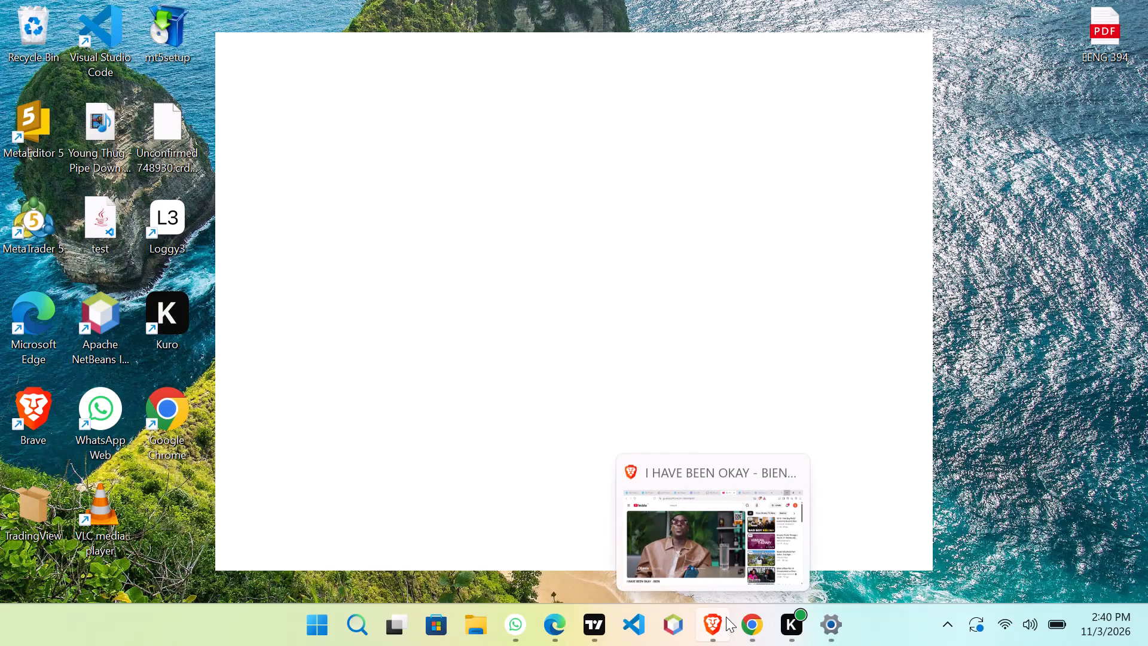
Clear the open windows away to show the desktop.
key(d)
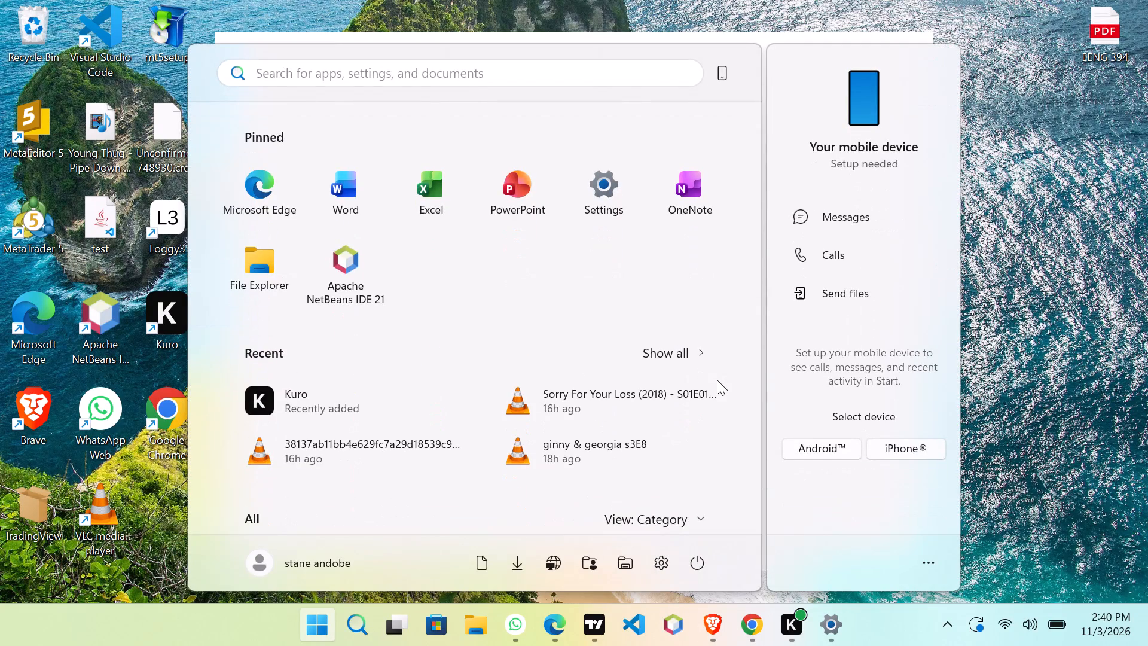
key(super+d)
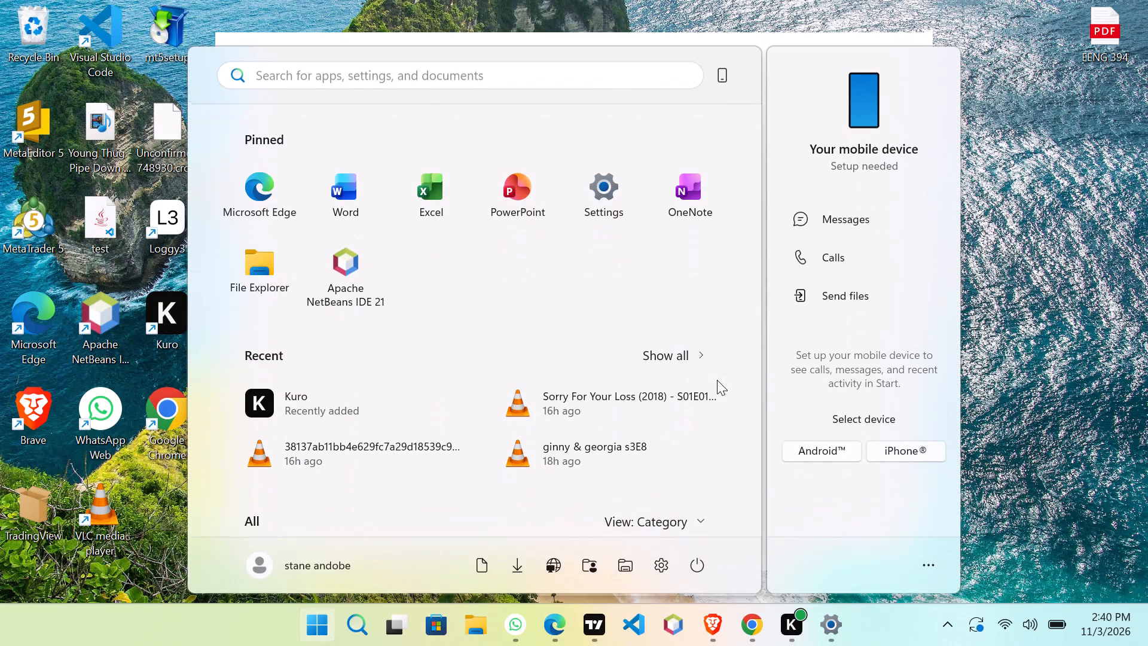
key(super+d)
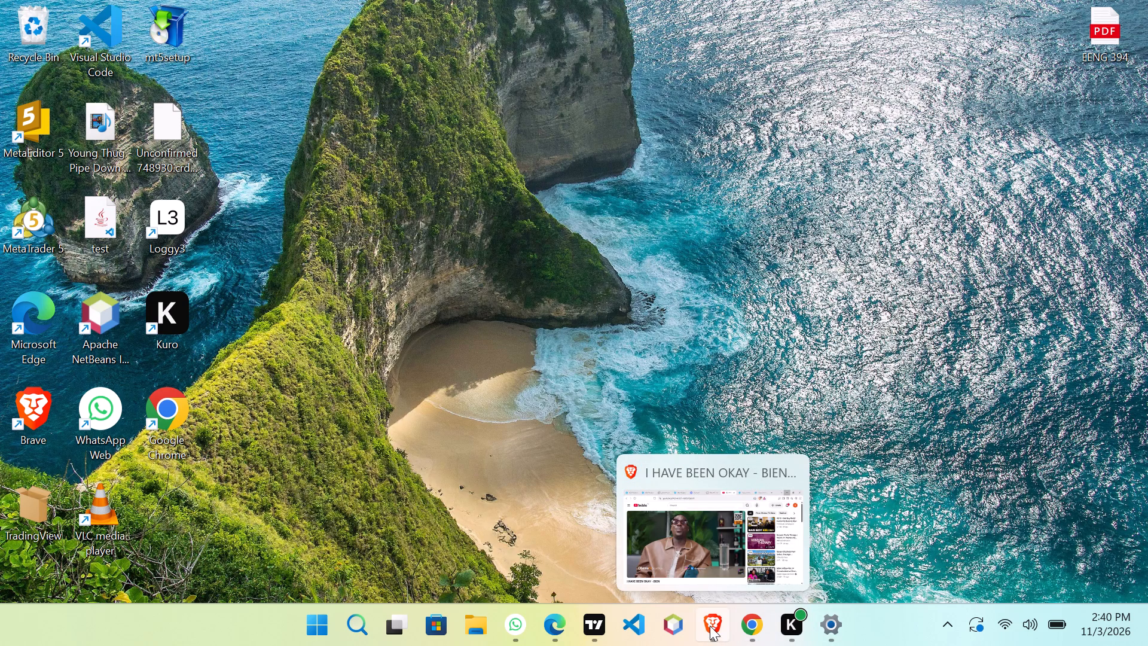
drag(528, 0, 501, 0)
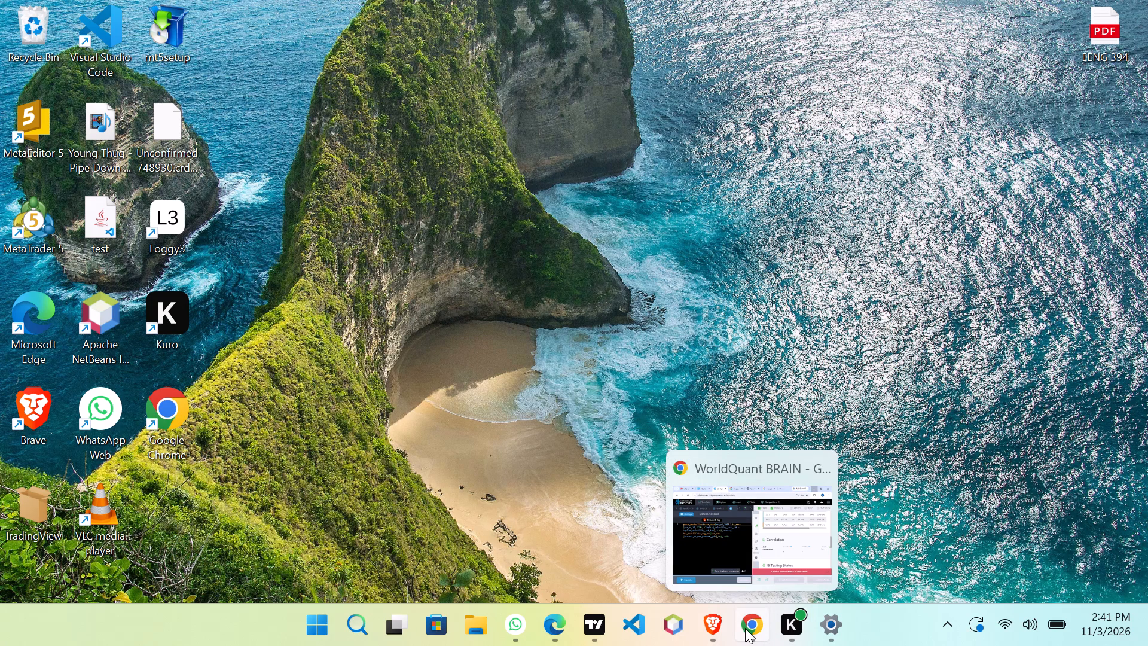
Switch to the WorldQuant BRAIN window in Google Chrome and open the user profile's Account page.
click(734, 534)
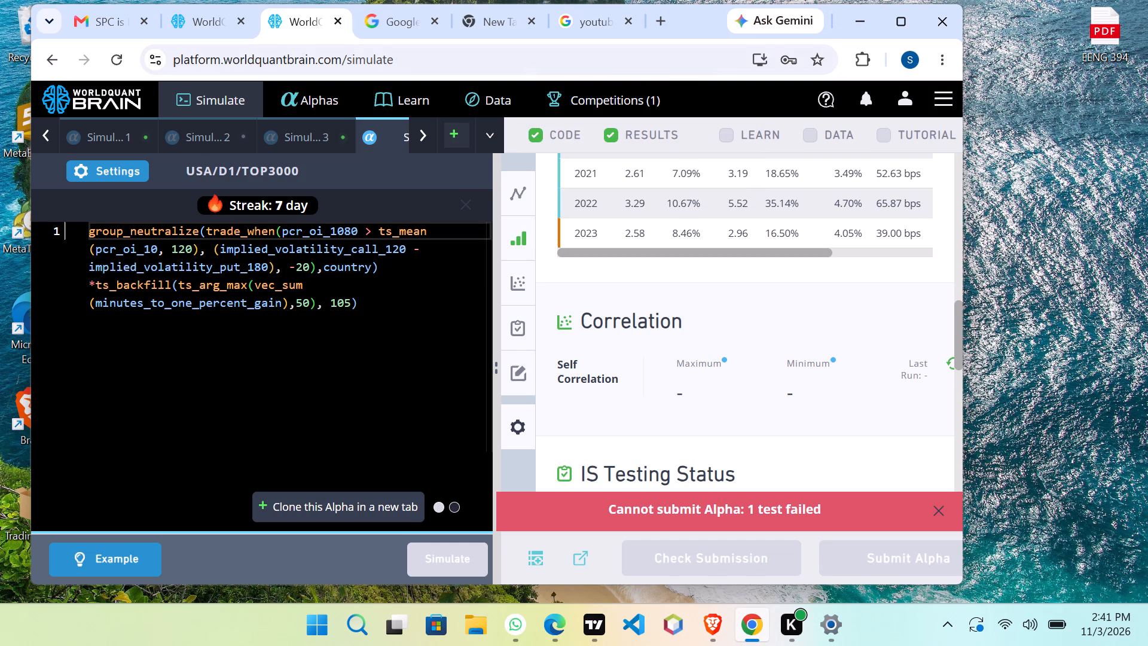
click(905, 89)
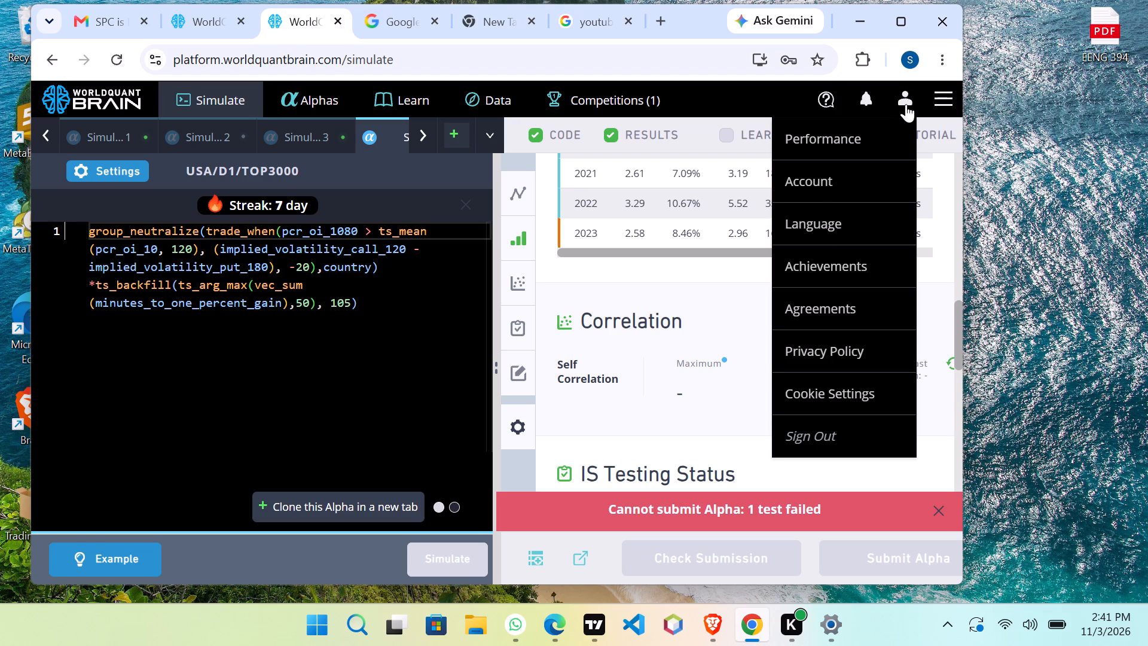
click(866, 173)
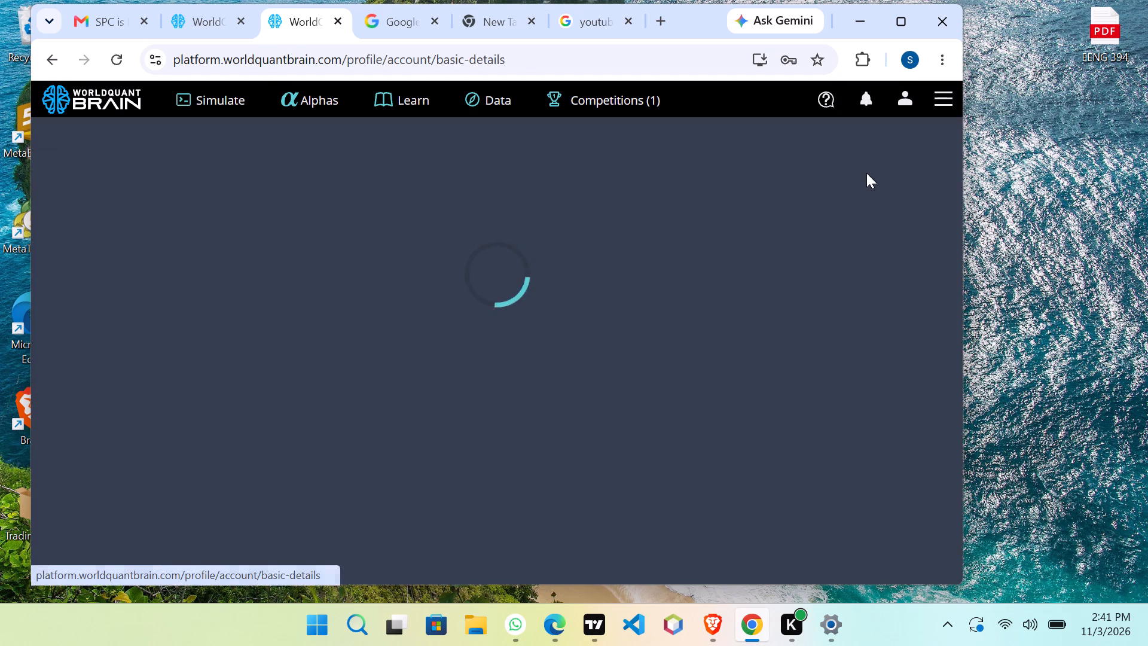
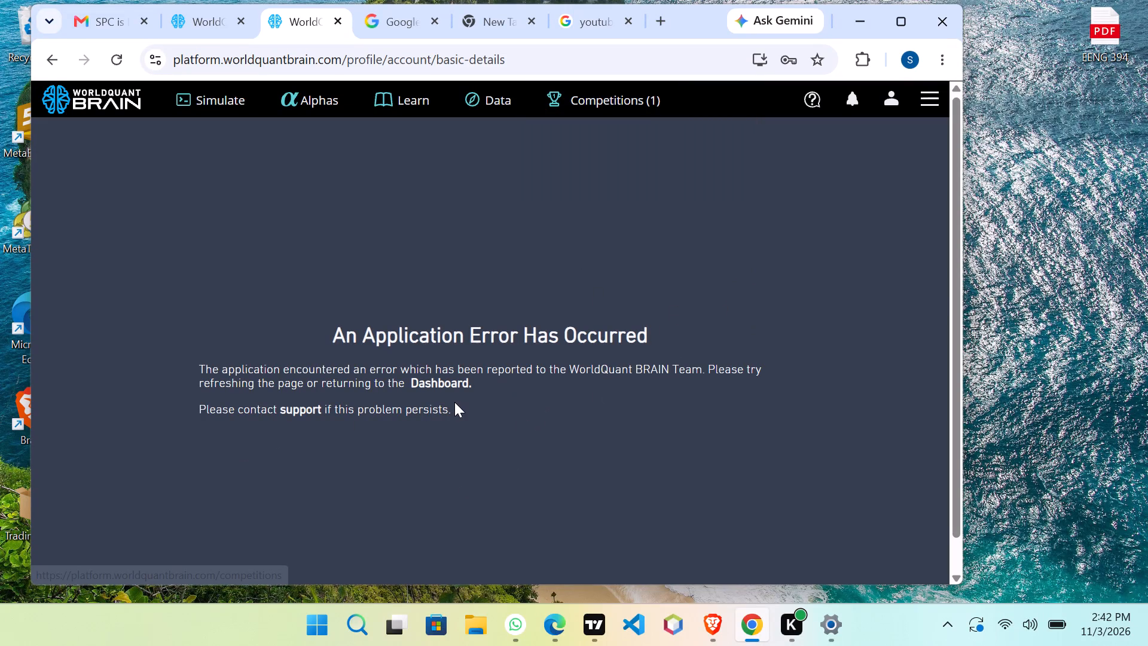
Try to open the Account page again from the user profile options.
click(887, 100)
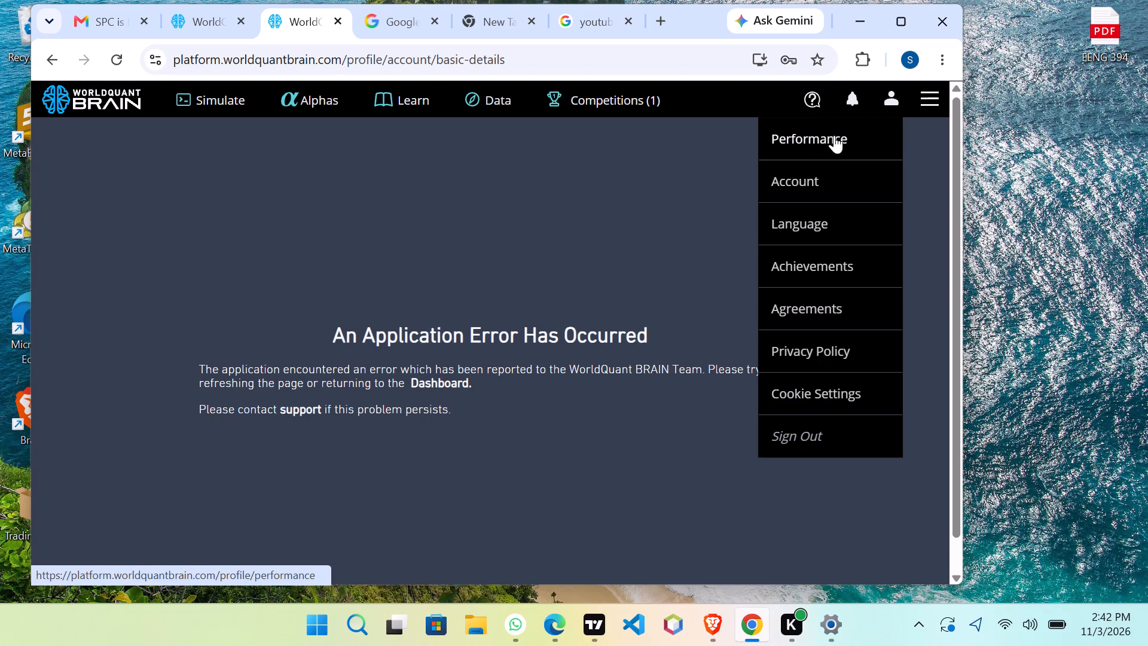
click(832, 173)
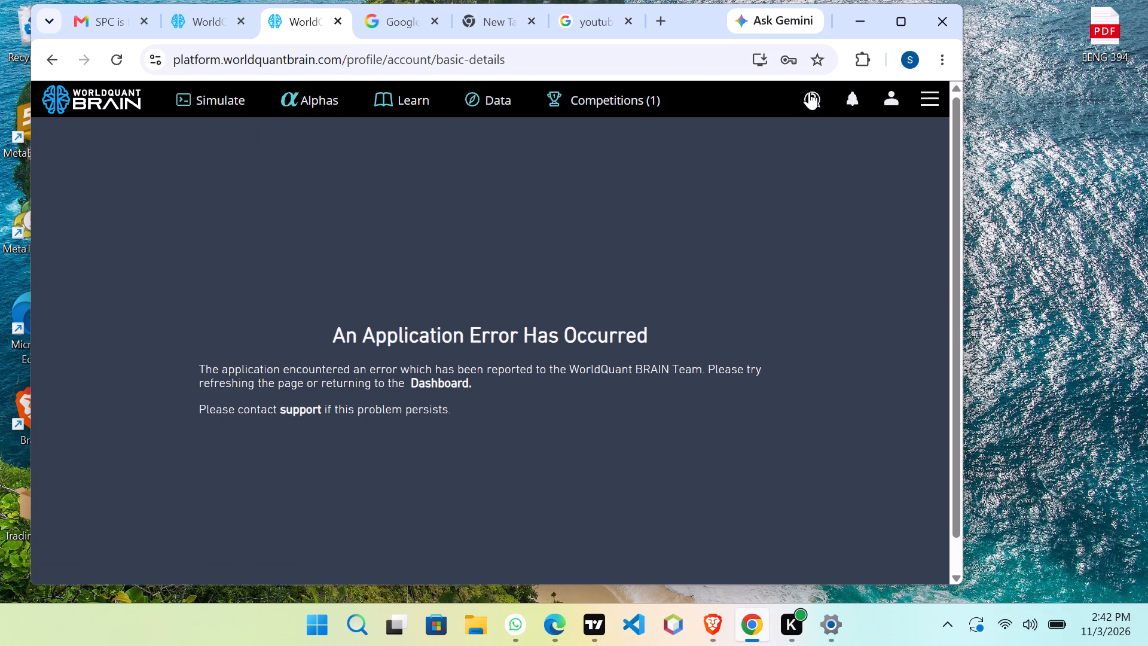
Bring up the user profile options again.
click(886, 92)
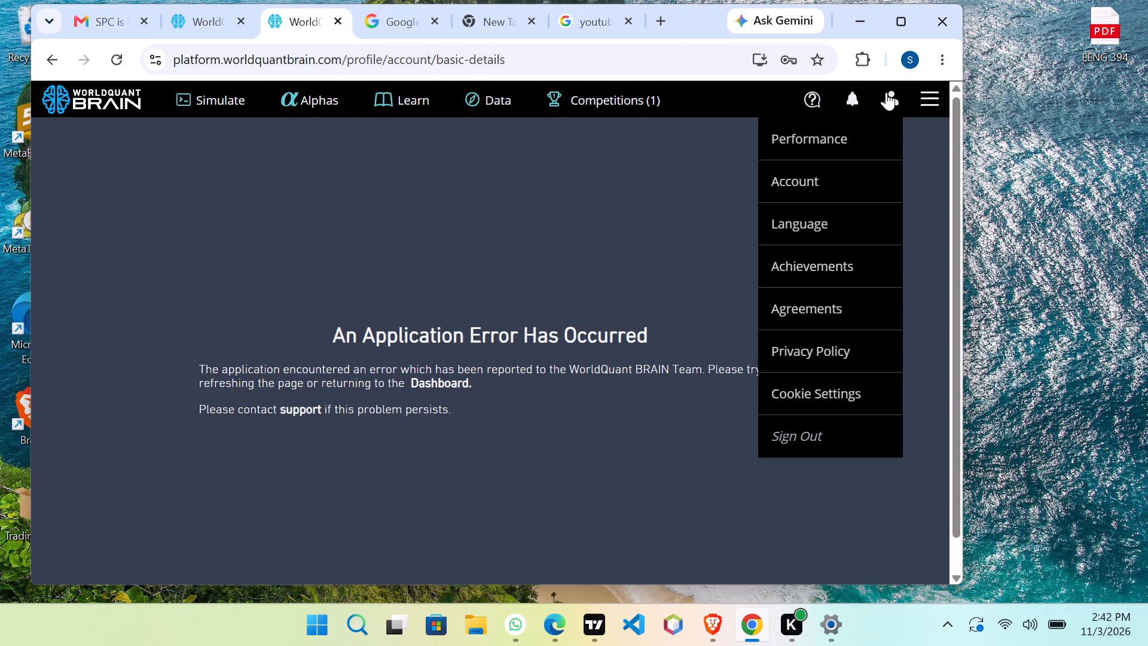
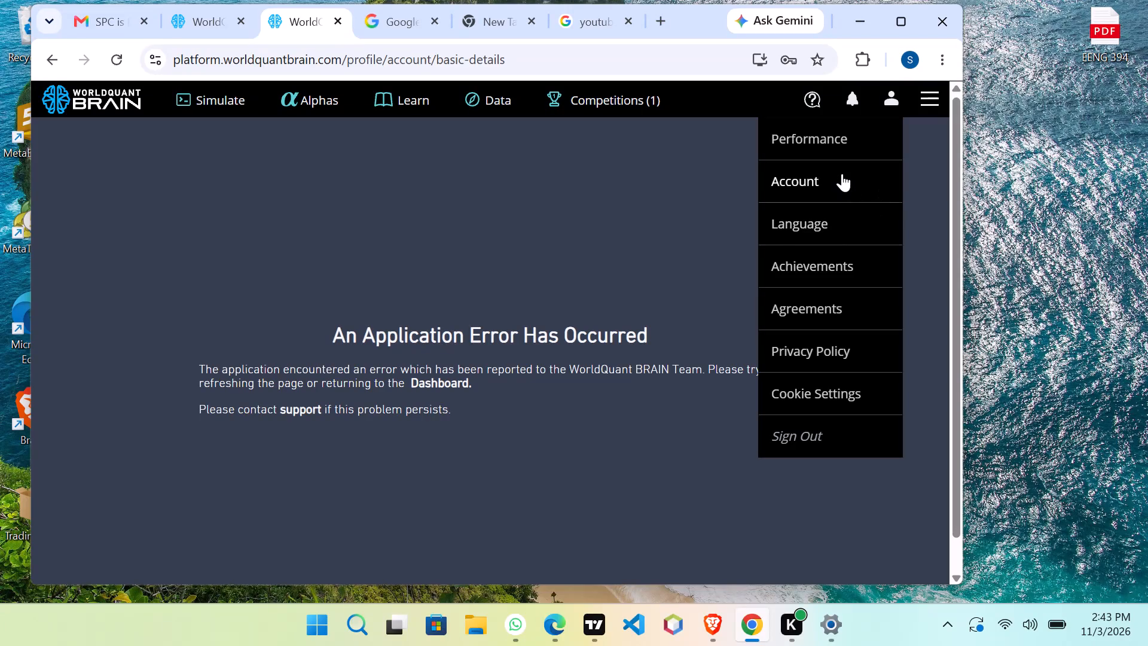
Try once more to open the Account page from the user profile options.
click(842, 173)
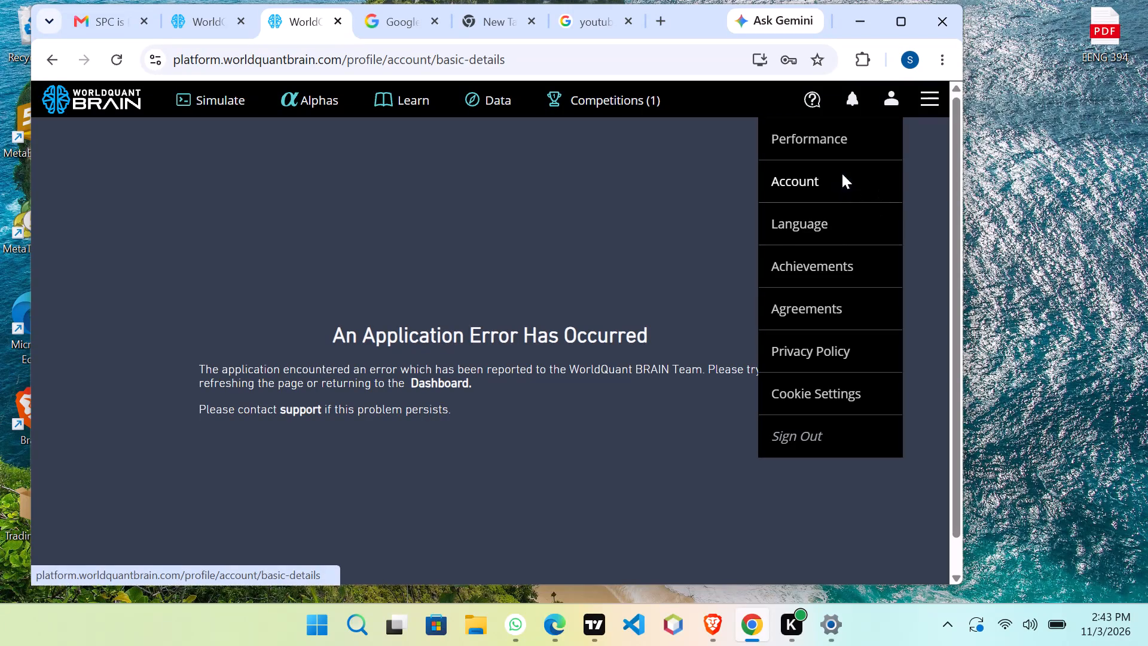
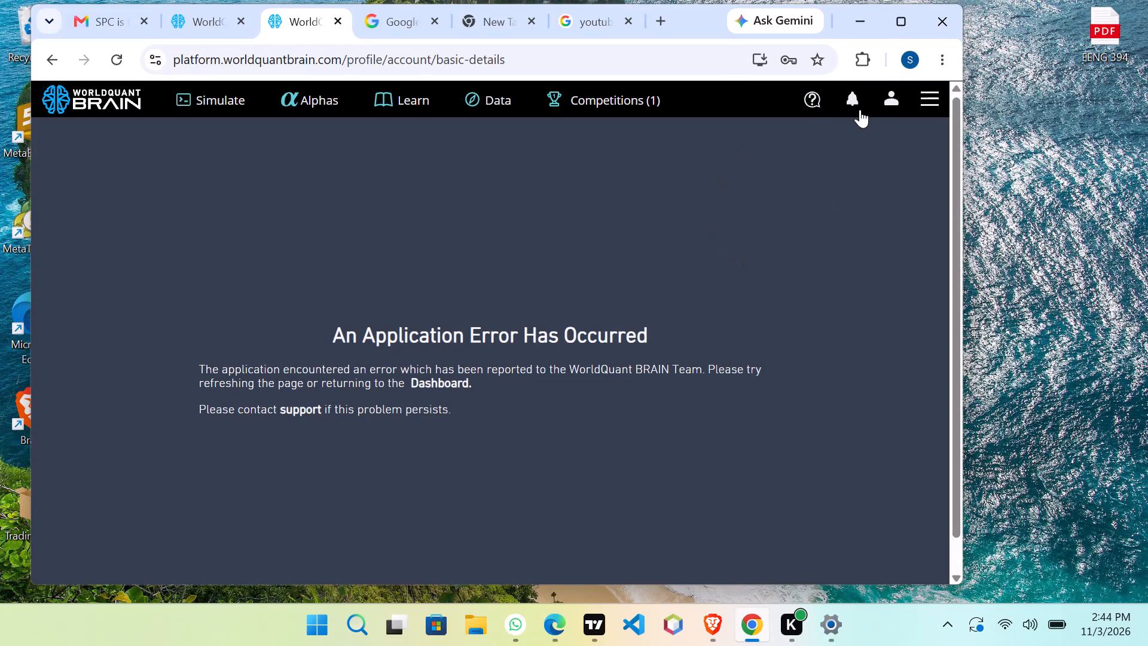
Retry opening the Account page from the user profile options.
click(887, 95)
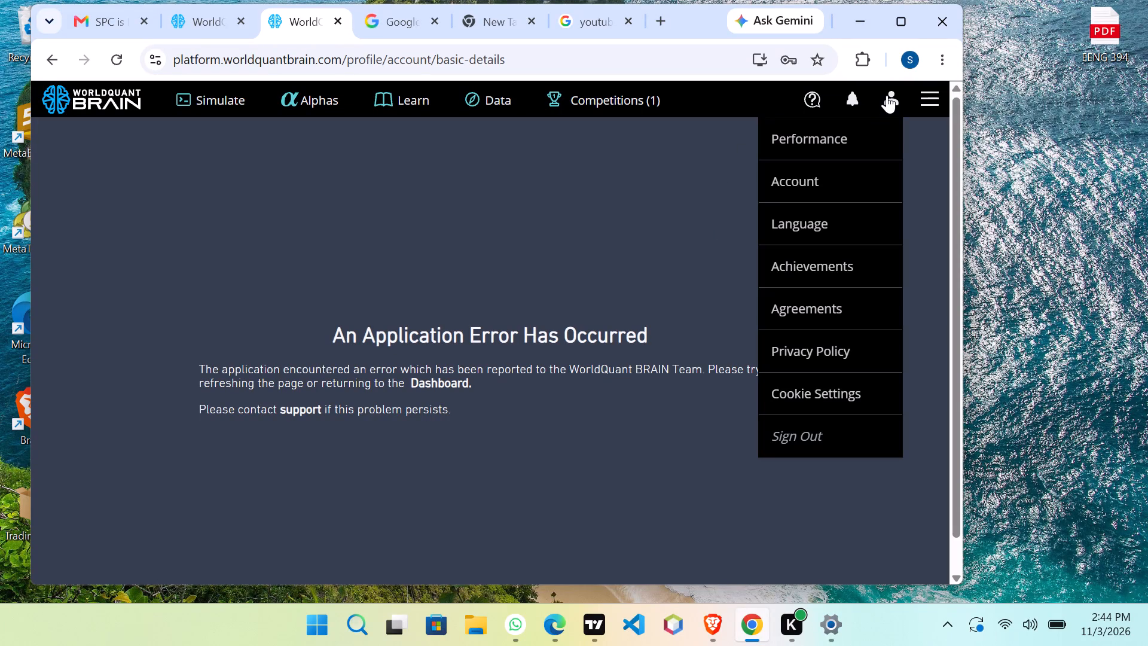
click(866, 168)
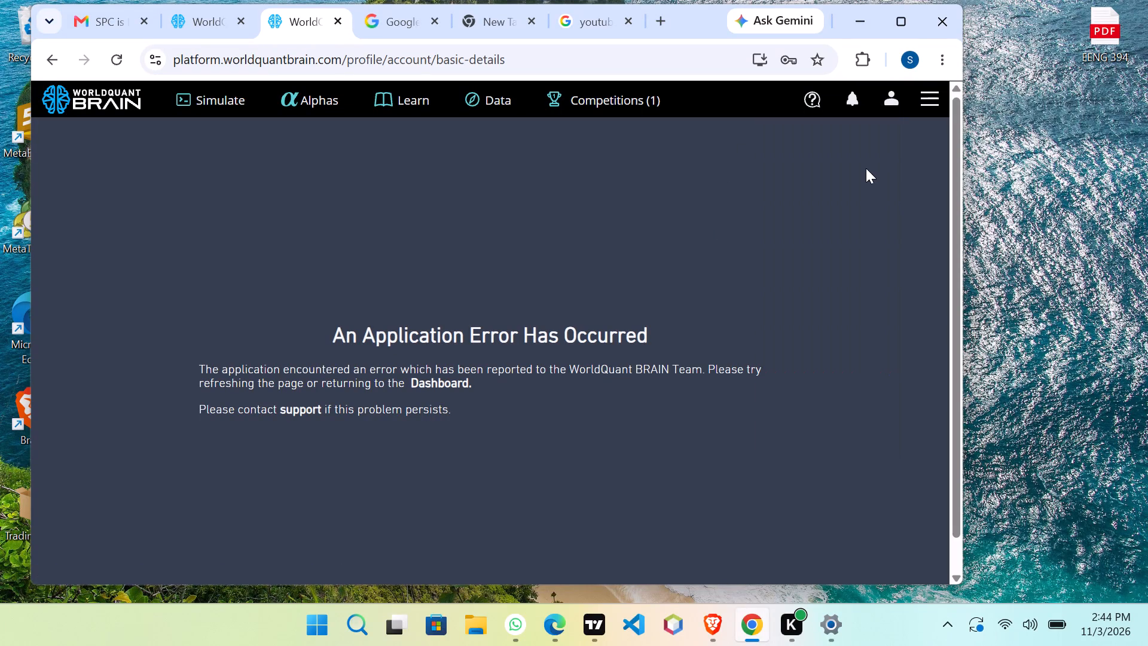
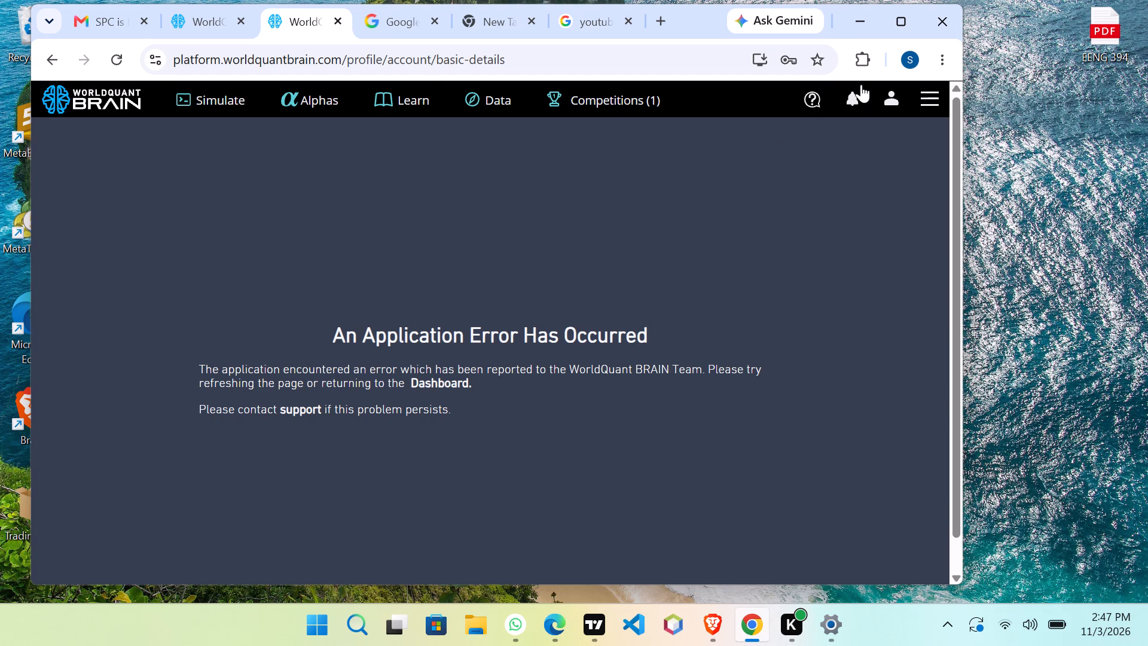
Look through the platform's full list of navigation sections.
click(931, 93)
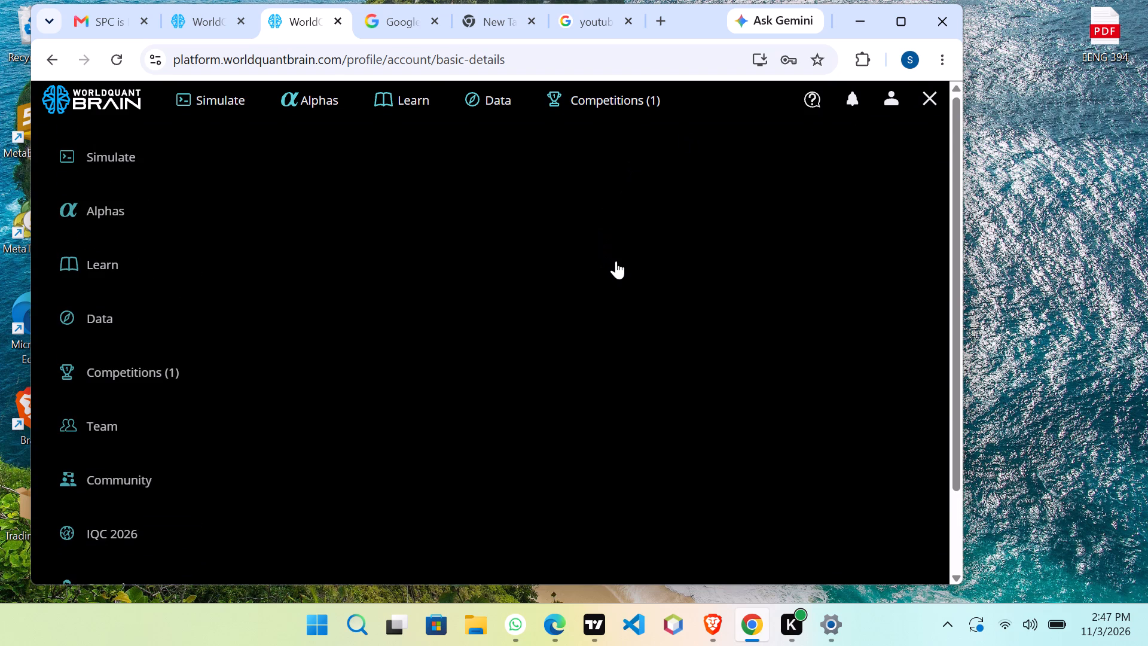
scroll(628, 265, down, 4)
scroll(628, 265, up, 4)
scroll(628, 265, down, 3)
scroll(628, 265, up, 6)
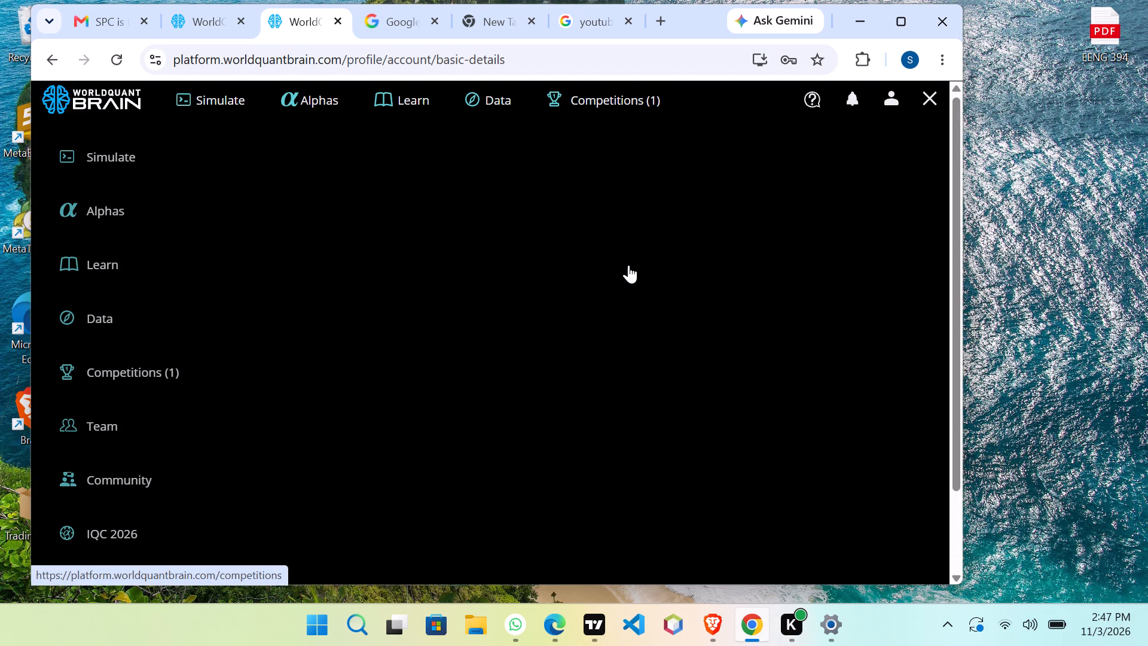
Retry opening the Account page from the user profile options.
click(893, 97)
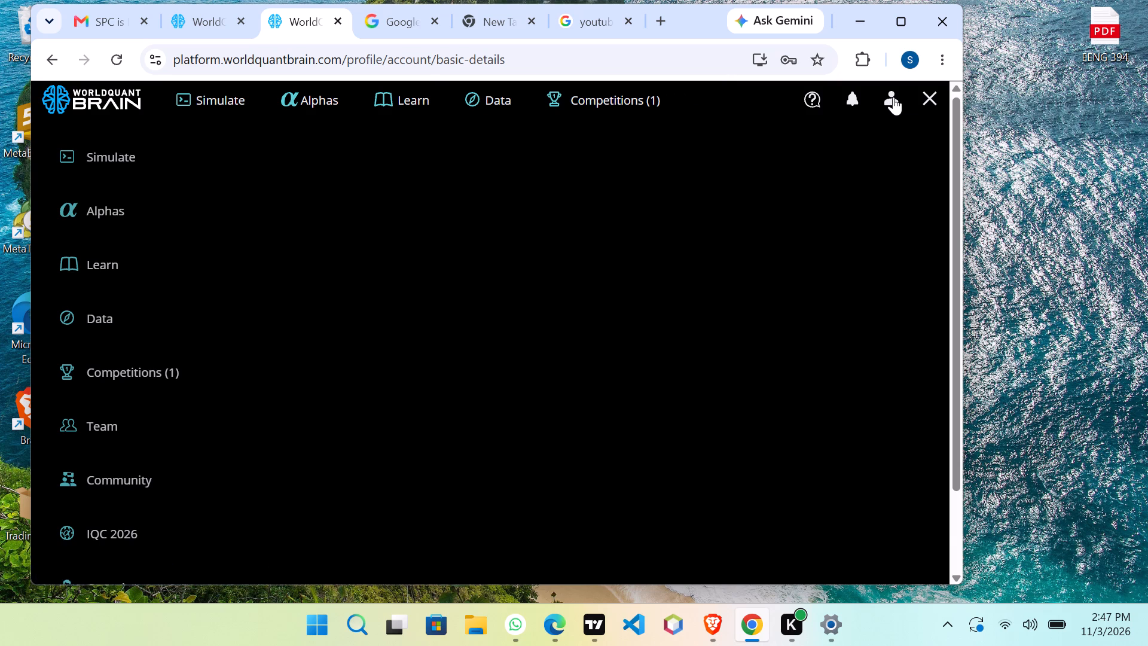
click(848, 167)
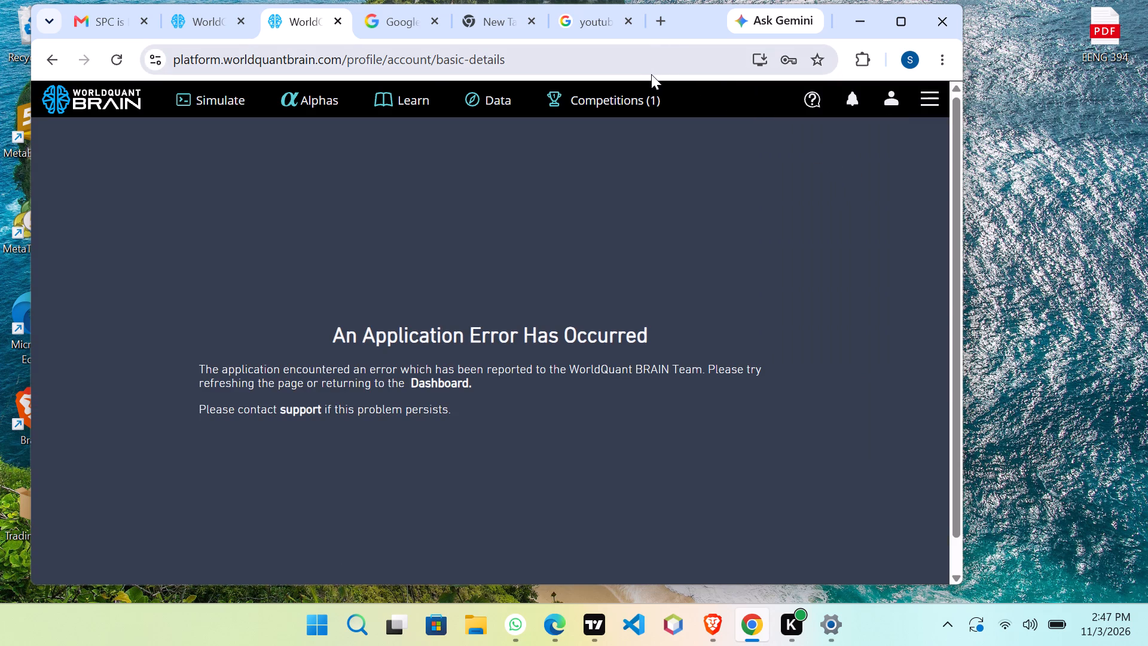
Search Google for the earlier query "worldquant brain" in a new tab.
click(662, 19)
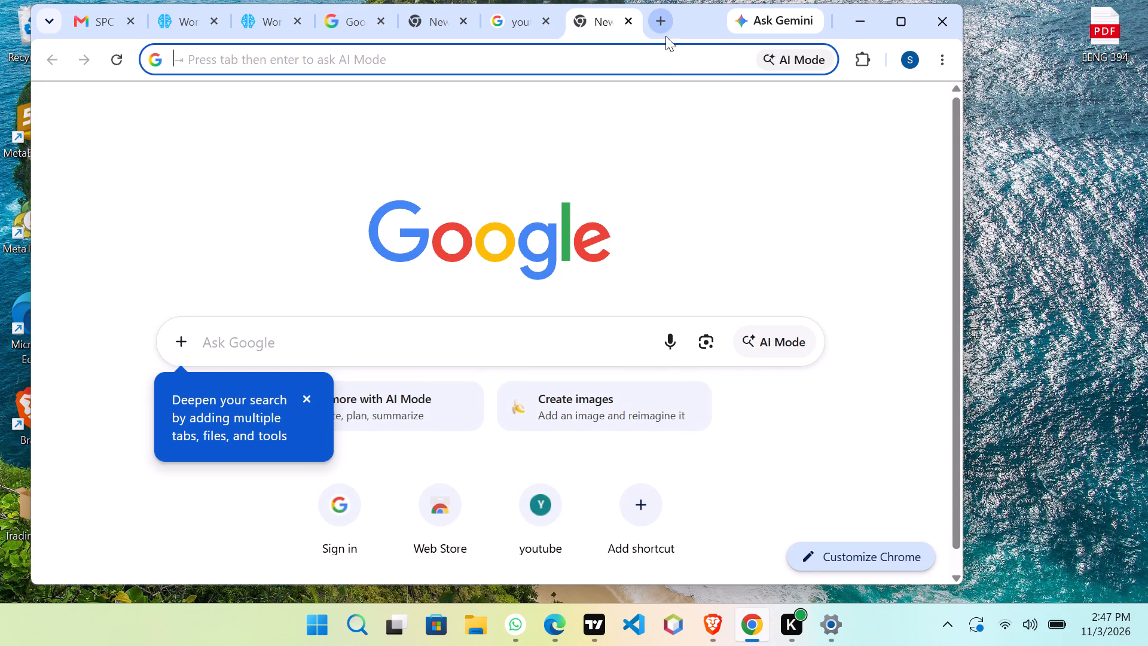
click(665, 51)
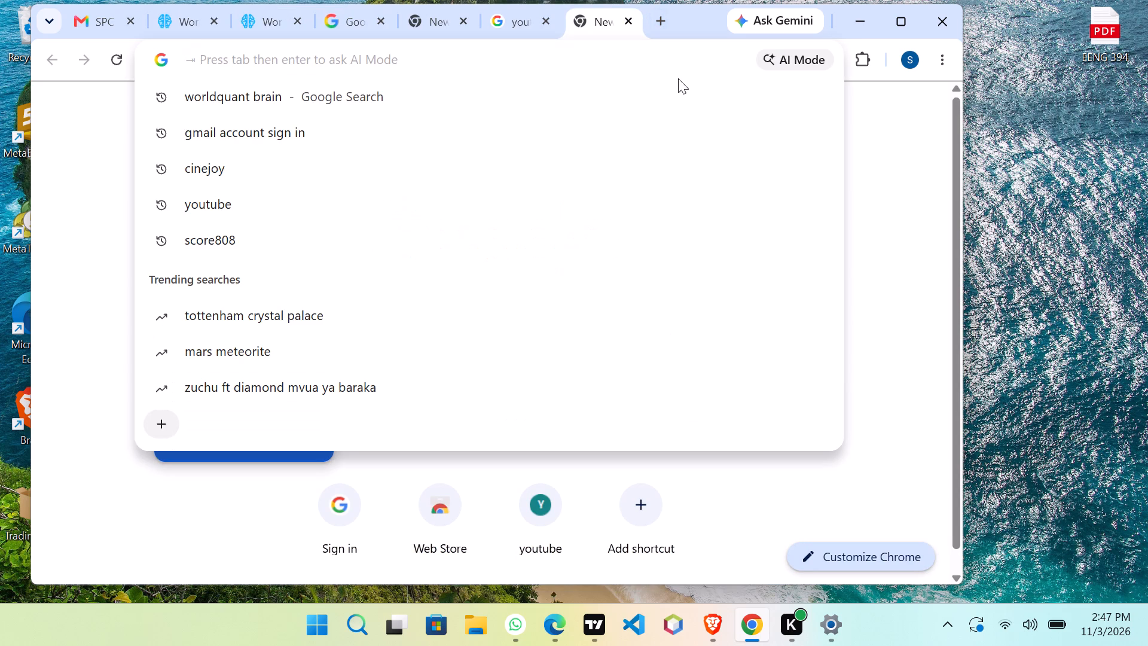
click(637, 103)
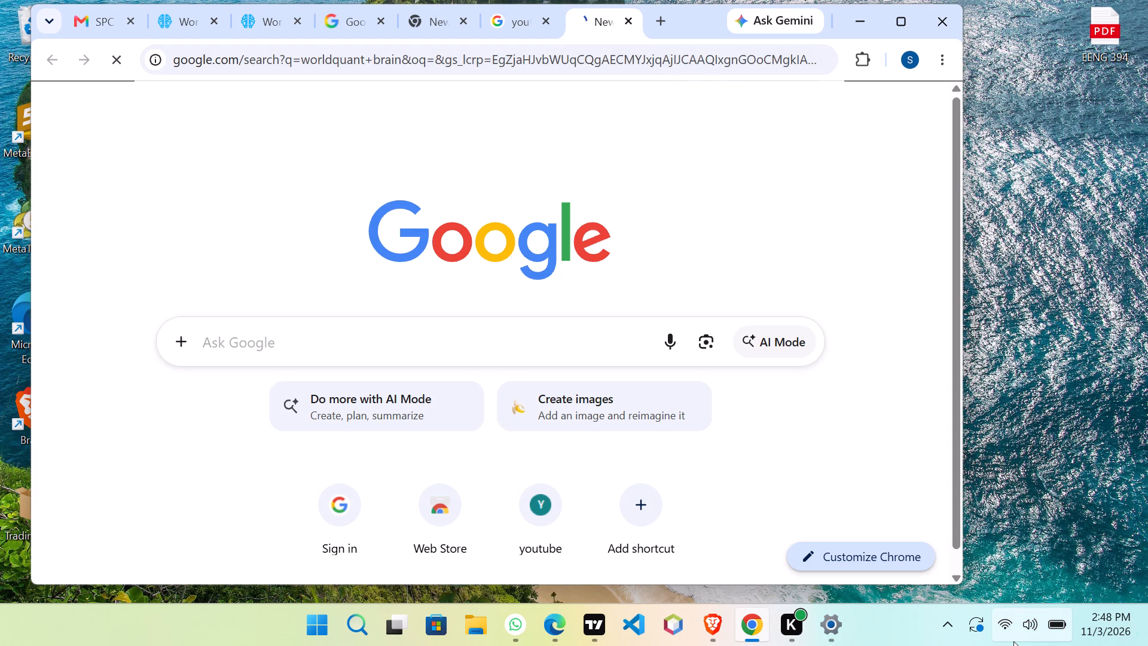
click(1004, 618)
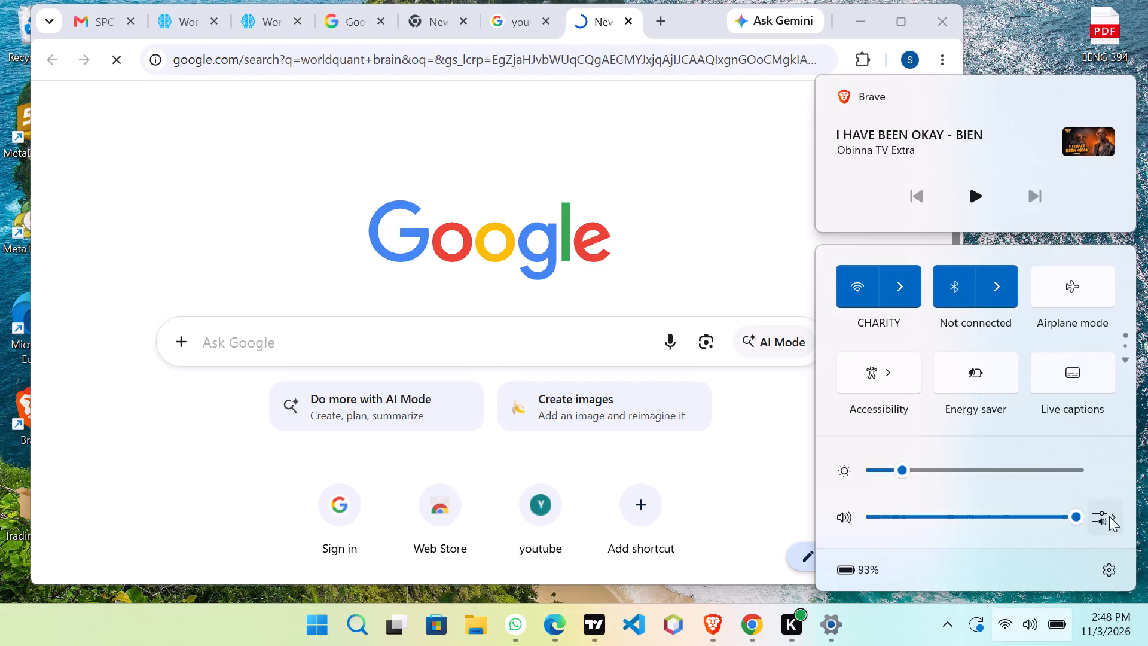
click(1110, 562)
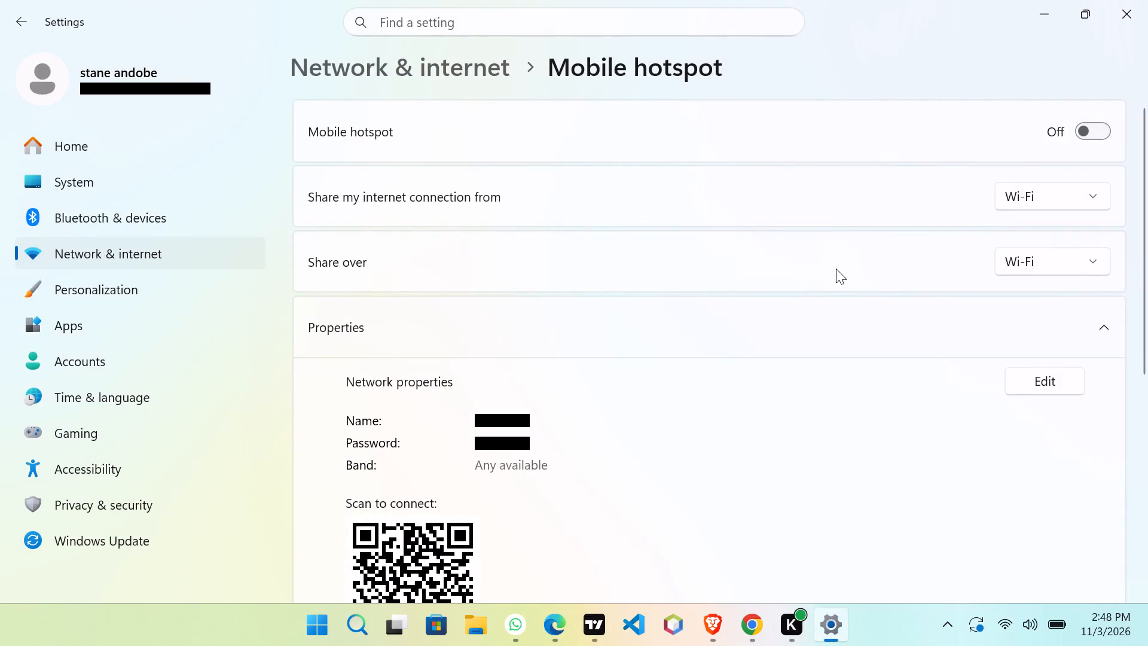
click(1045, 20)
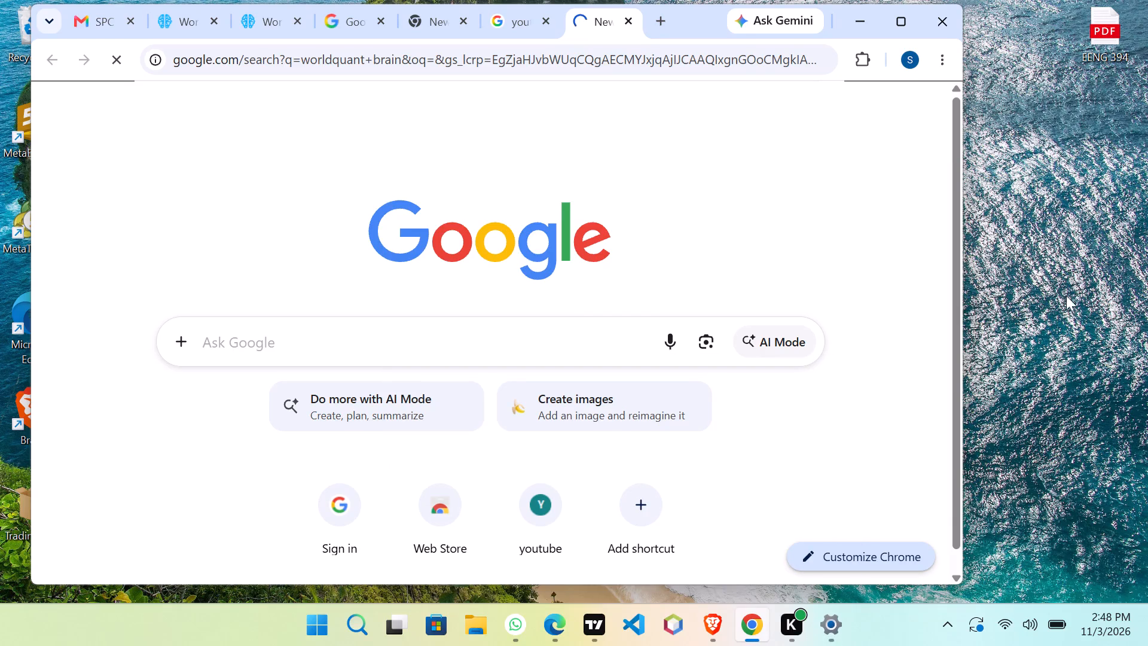
Restart the computer's wireless connection by turning Wi-Fi off and back on.
click(1000, 623)
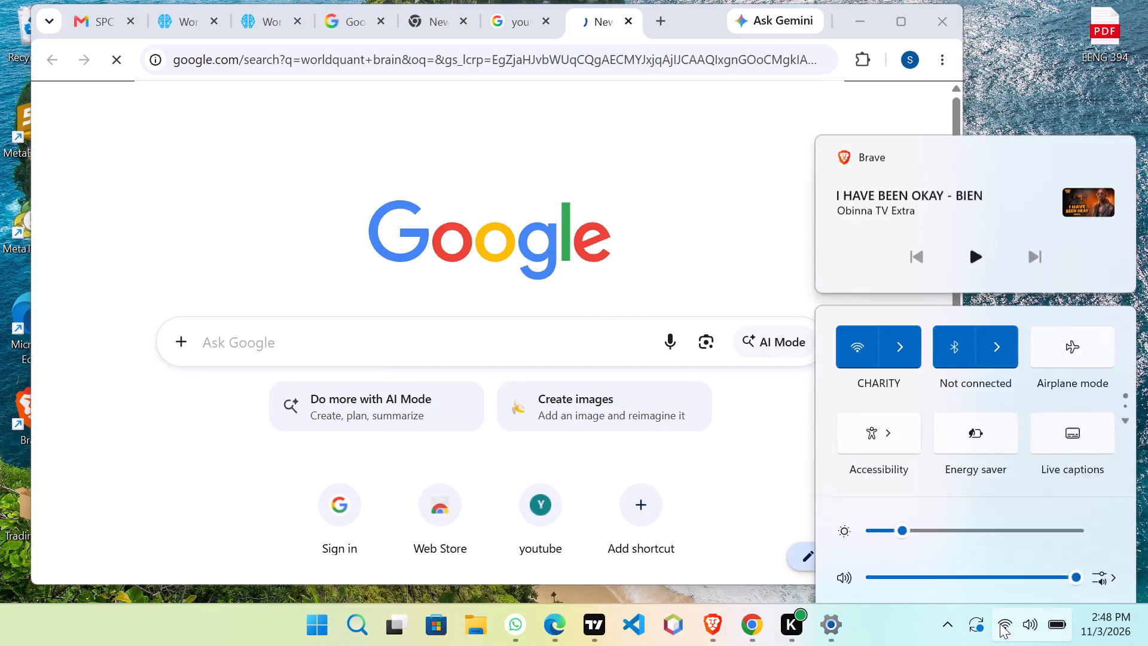
click(912, 282)
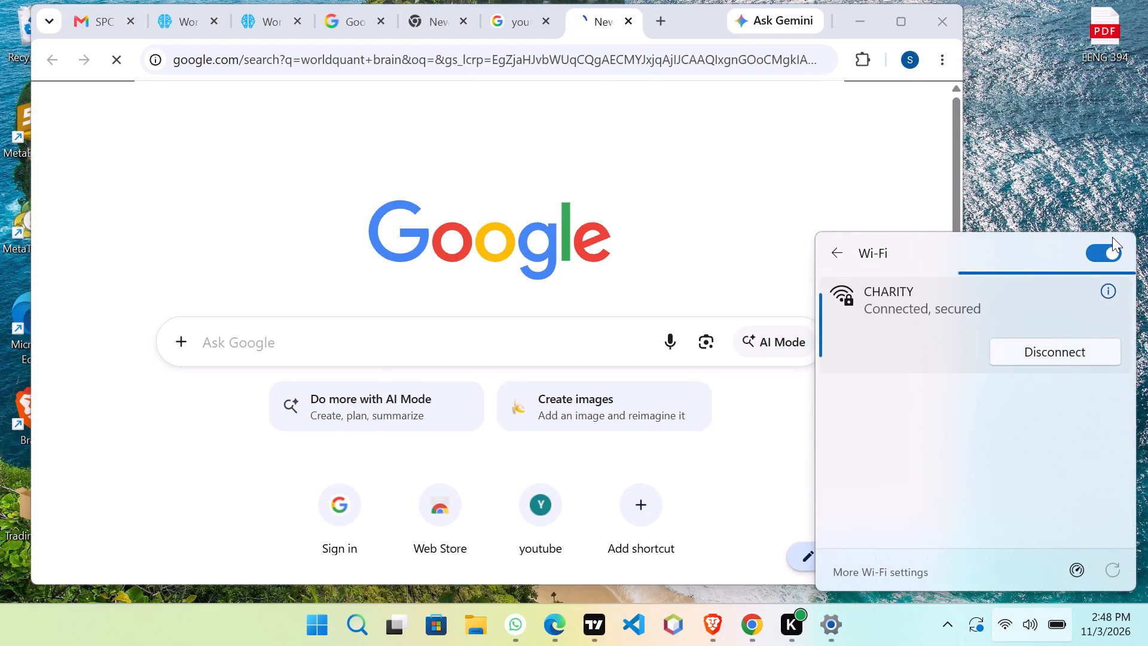
click(1109, 246)
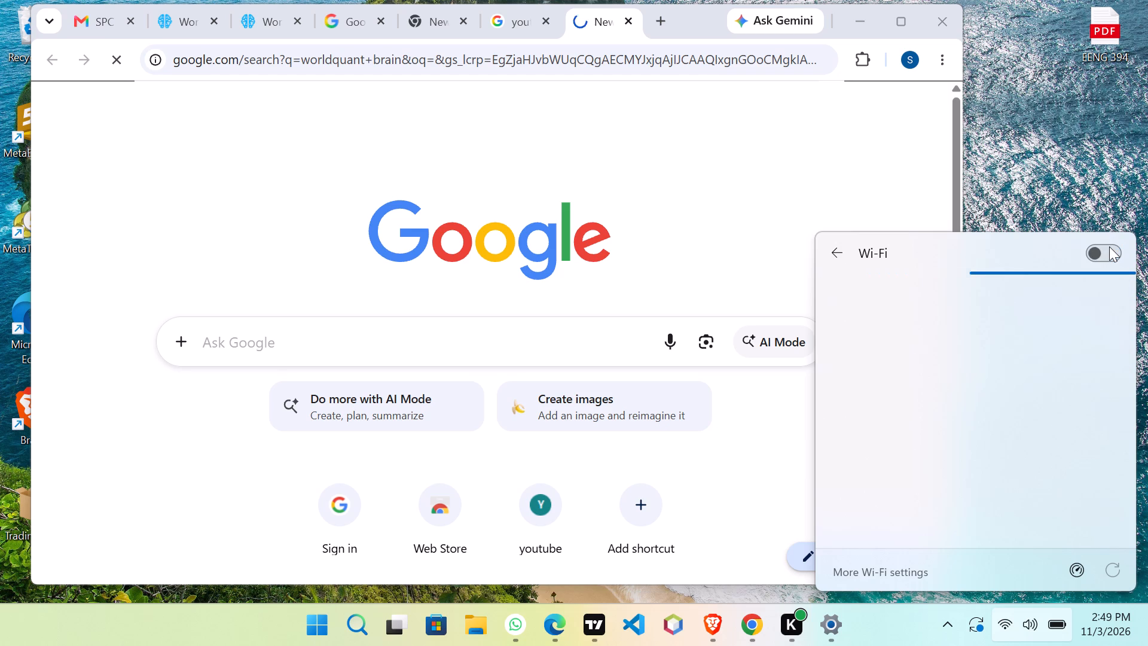
click(1109, 246)
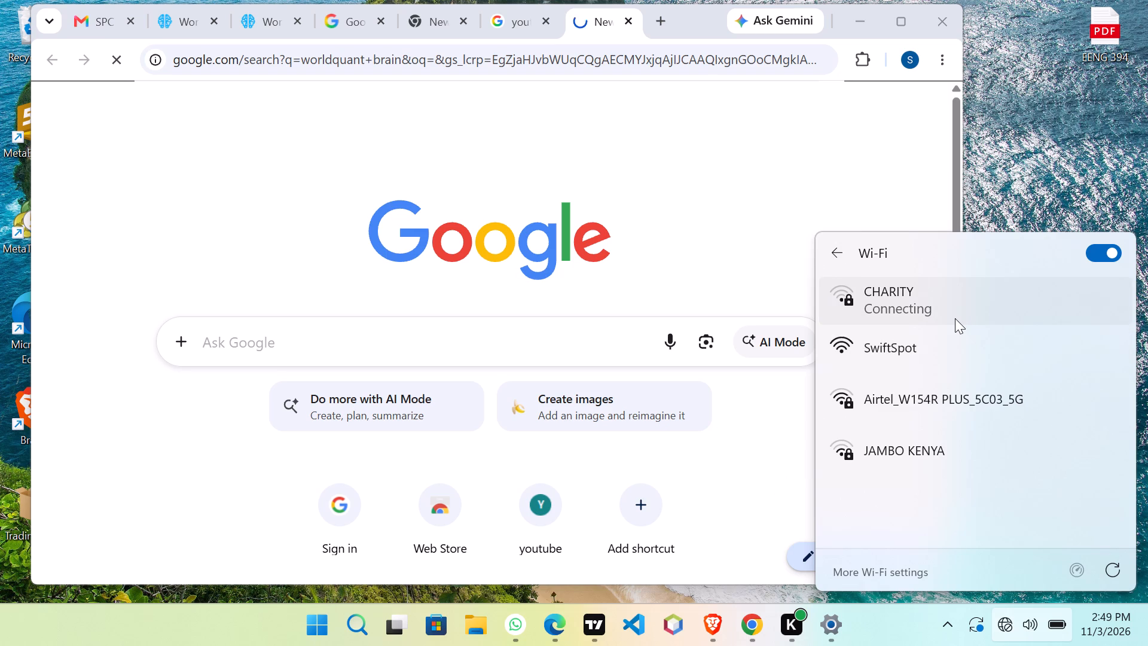
click(736, 275)
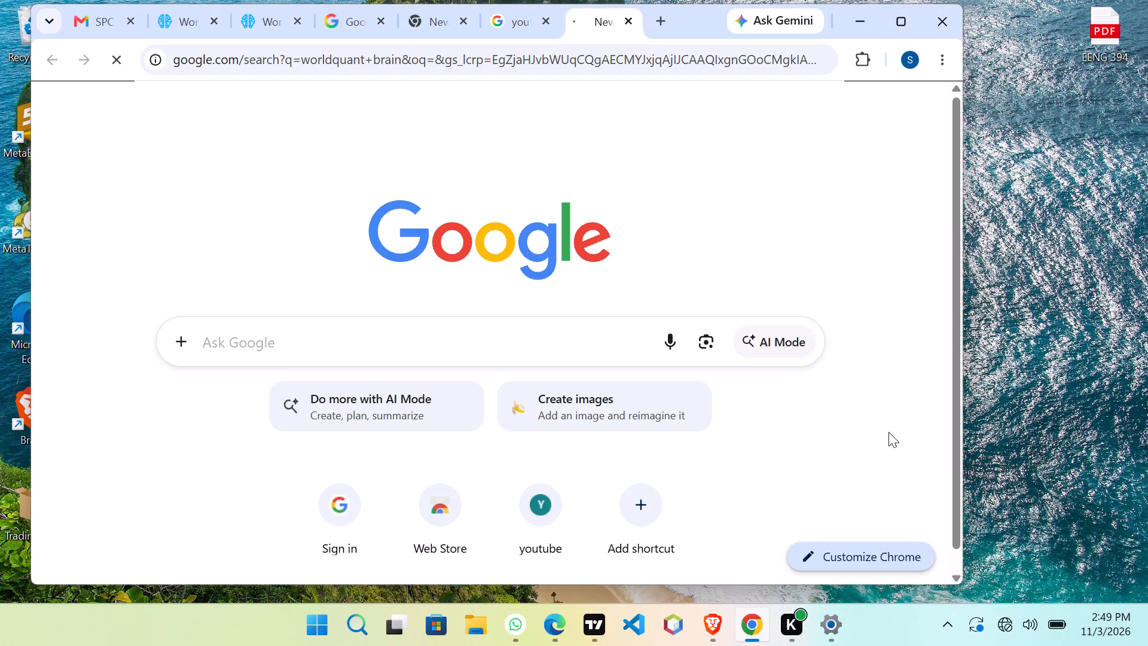
Reopen the system's quick settings to check the Wi-Fi connection status.
click(1005, 626)
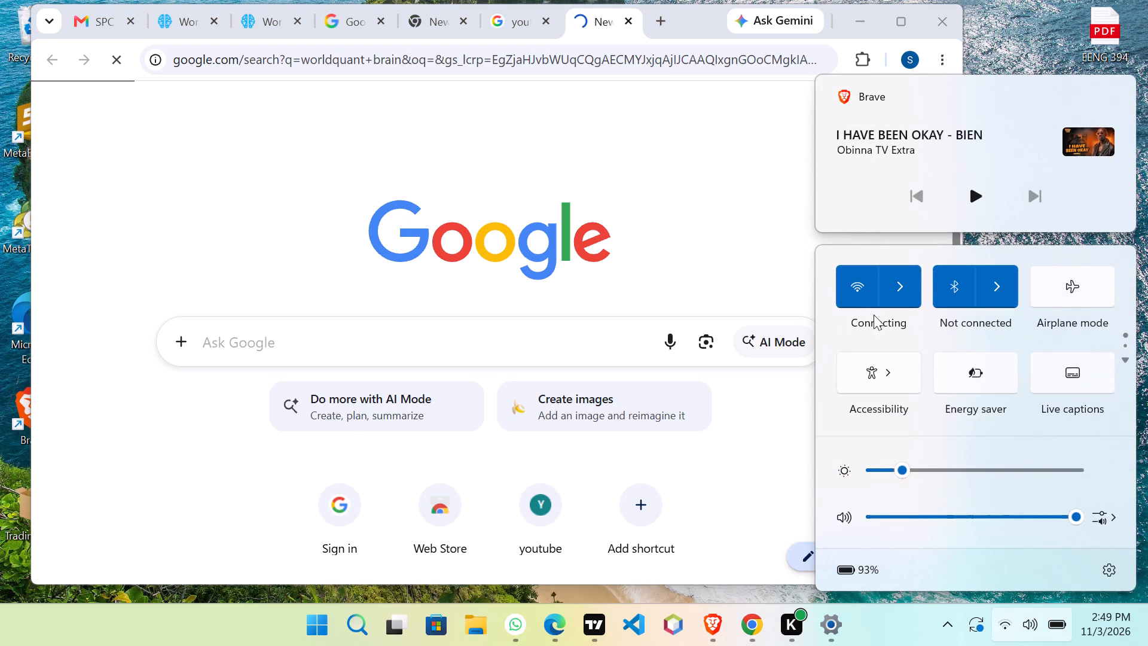
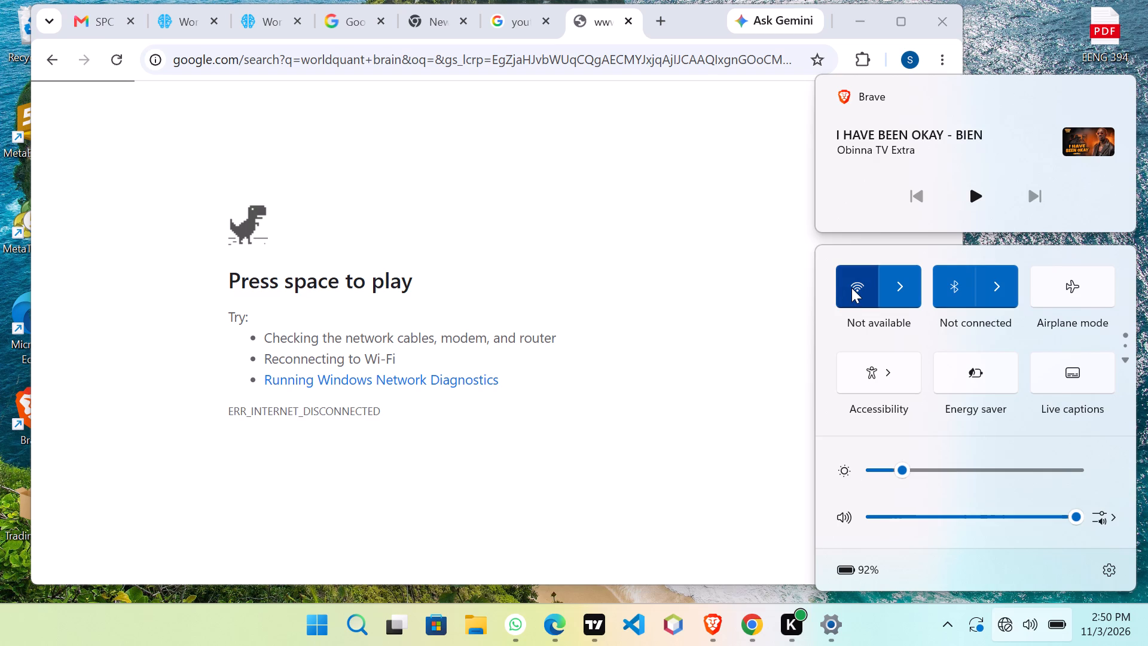
Restart the computer's Wi-Fi by turning it off and back on.
click(851, 288)
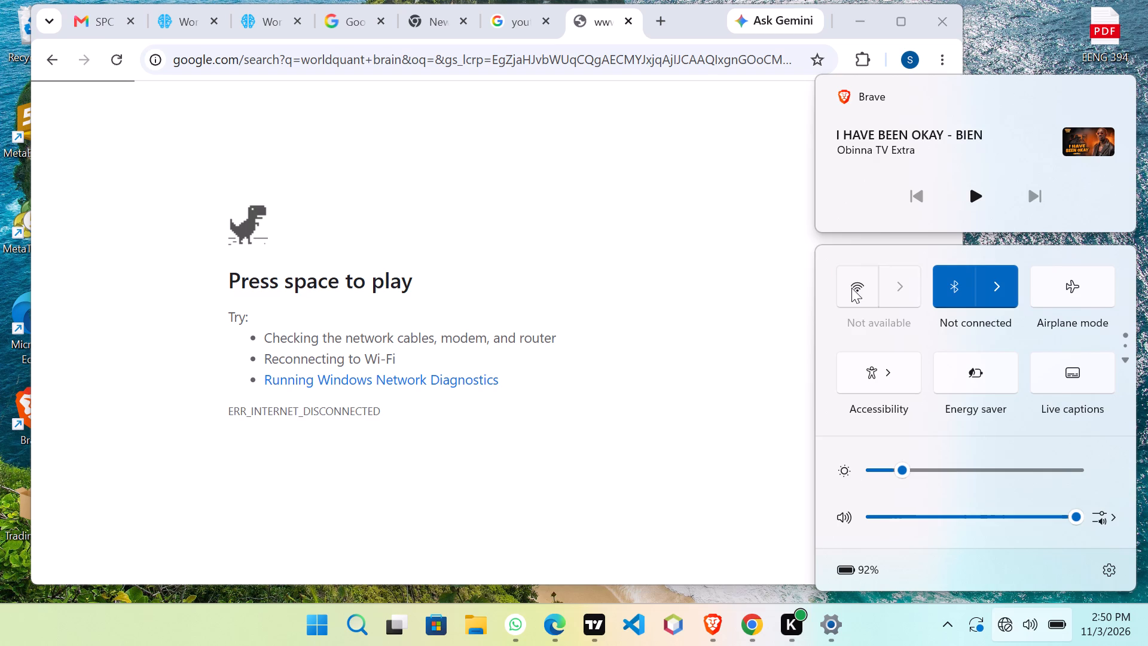
click(851, 288)
Connect to the open SwiftSpot network from the available Wi-Fi networks, without enabling automatic connection.
click(912, 282)
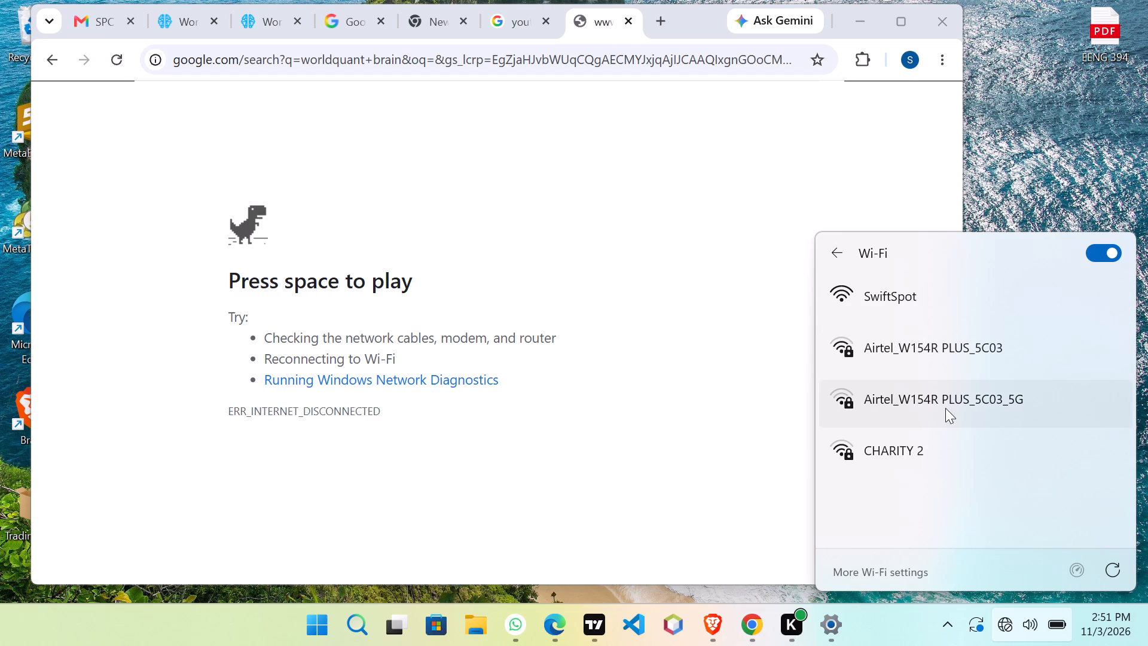
scroll(928, 355, down, 4)
scroll(950, 429, up, 1)
scroll(988, 503, up, 3)
scroll(993, 508, down, 3)
scroll(944, 318, up, 3)
scroll(943, 318, down, 4)
scroll(940, 321, up, 3)
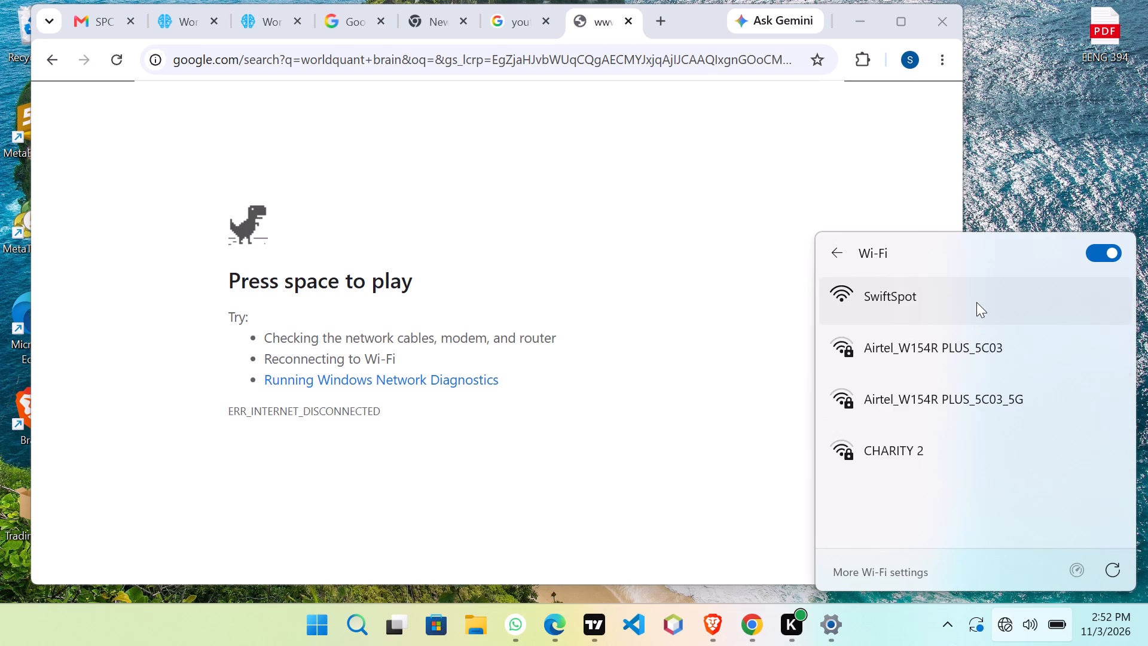
click(976, 302)
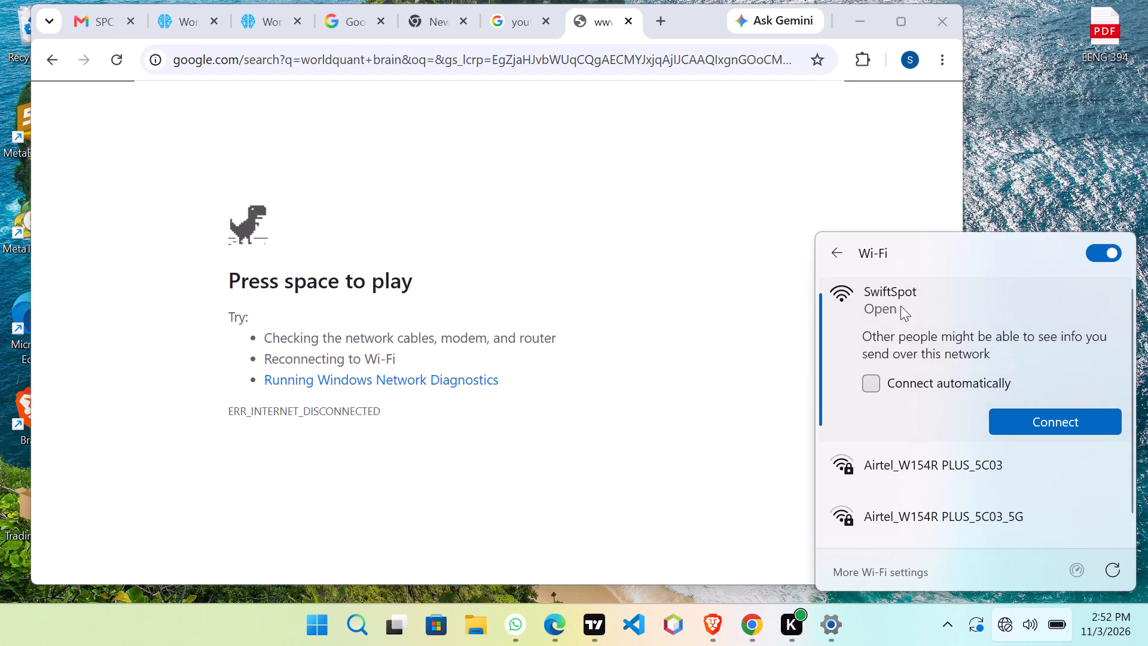
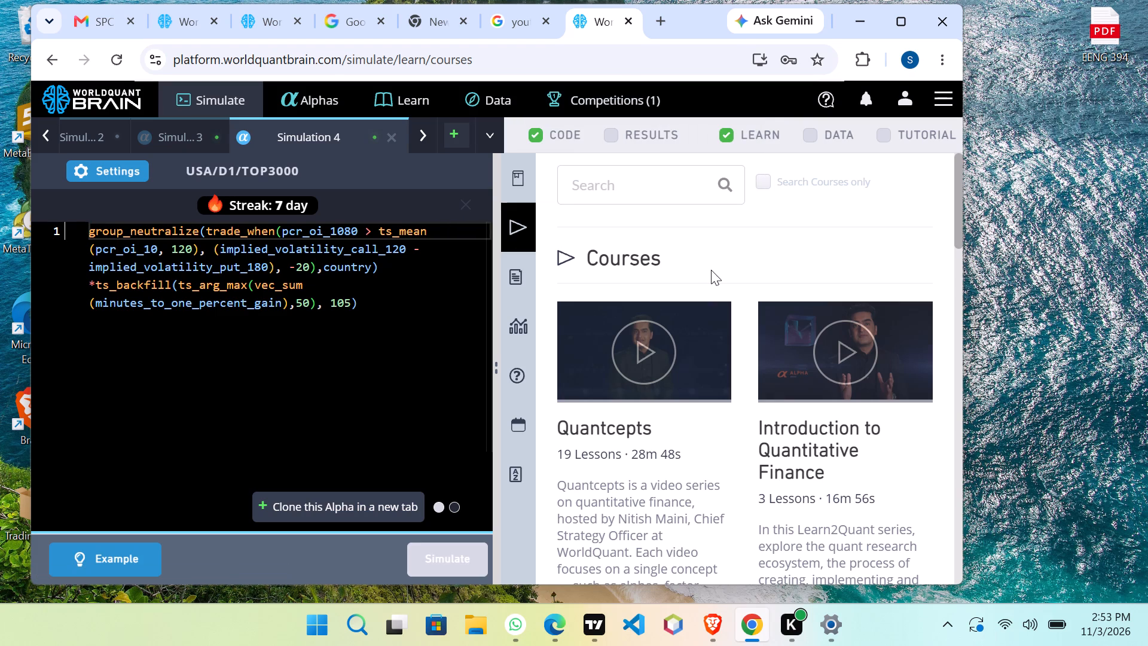
Look through the list of available courses in the Learn section.
scroll(711, 270, down, 4)
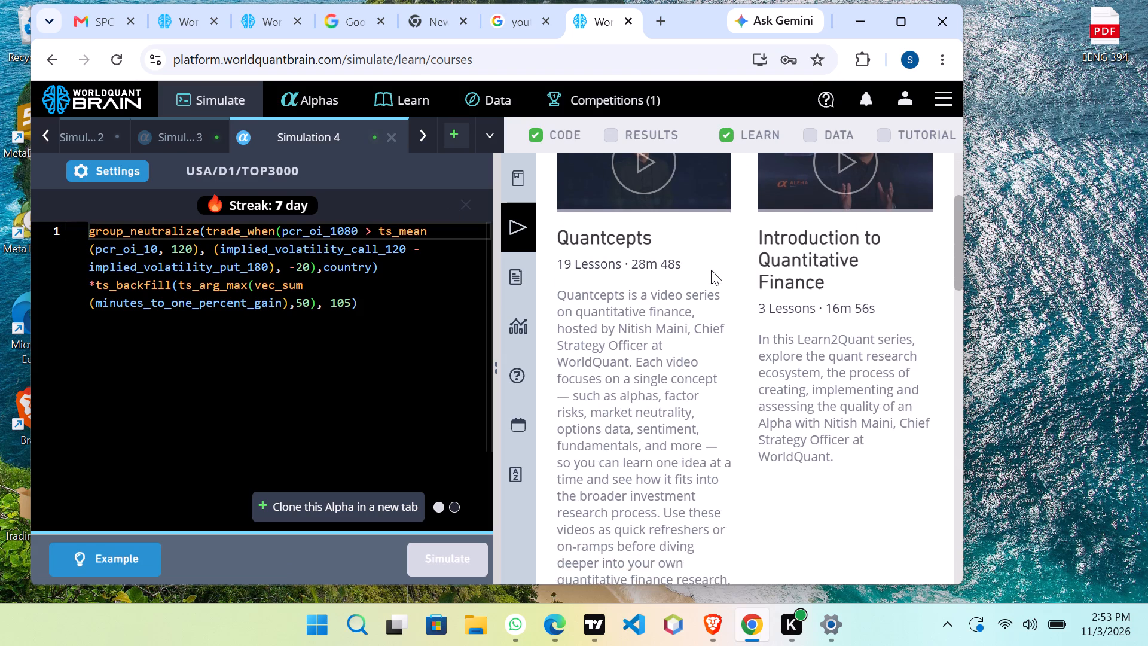
scroll(711, 270, down, 4)
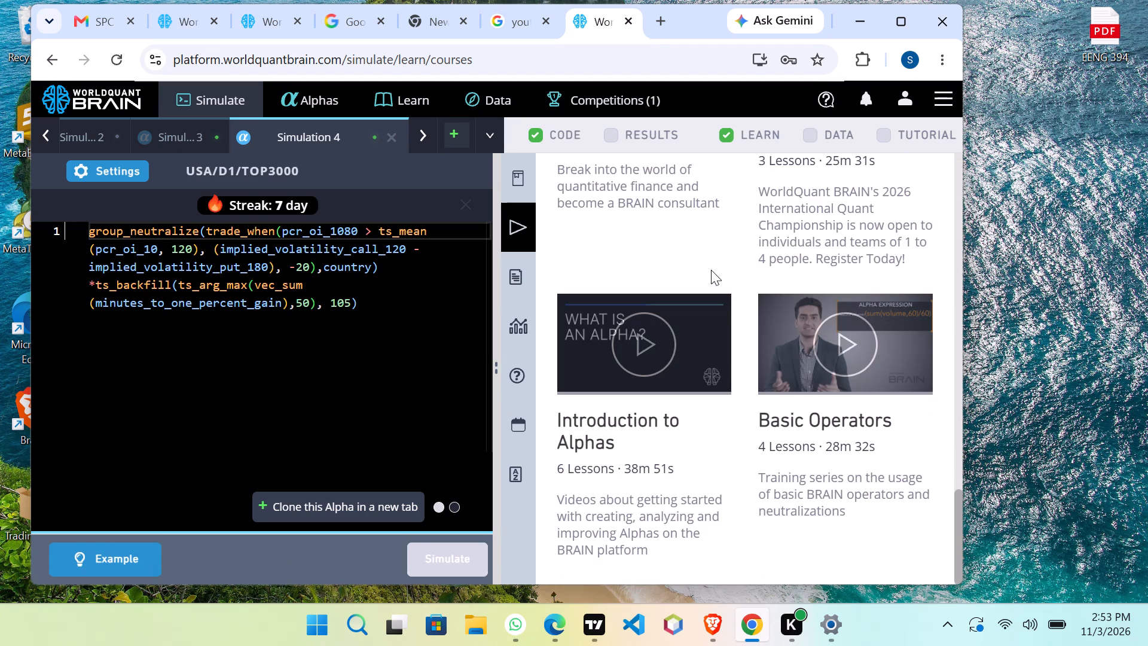
scroll(711, 270, up, 4)
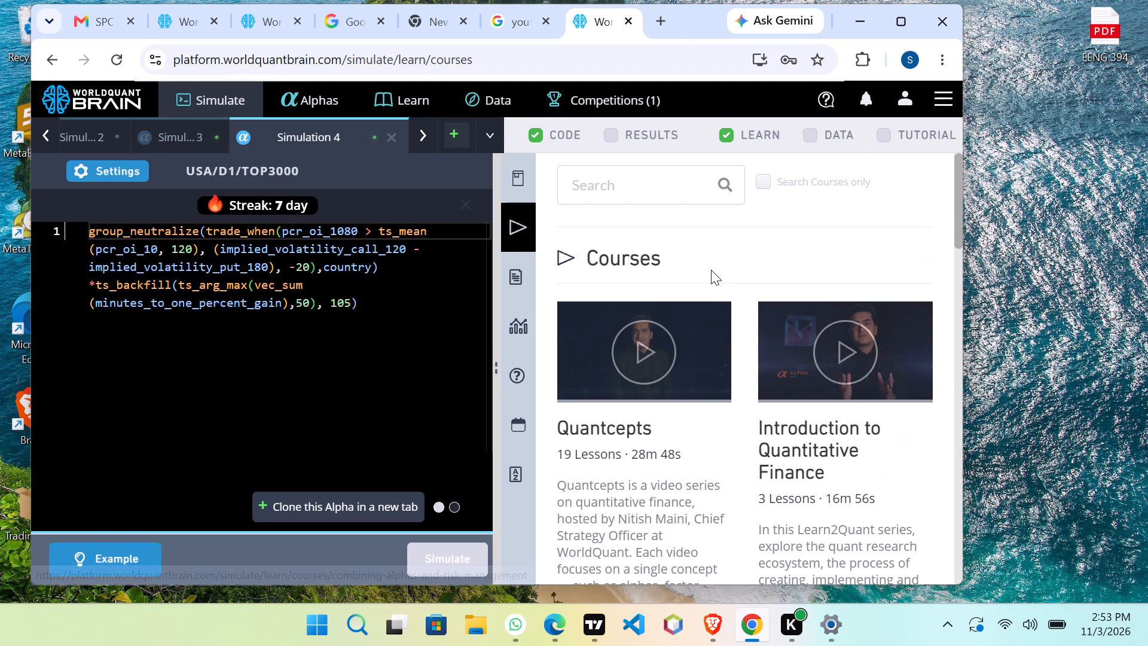
scroll(711, 270, down, 6)
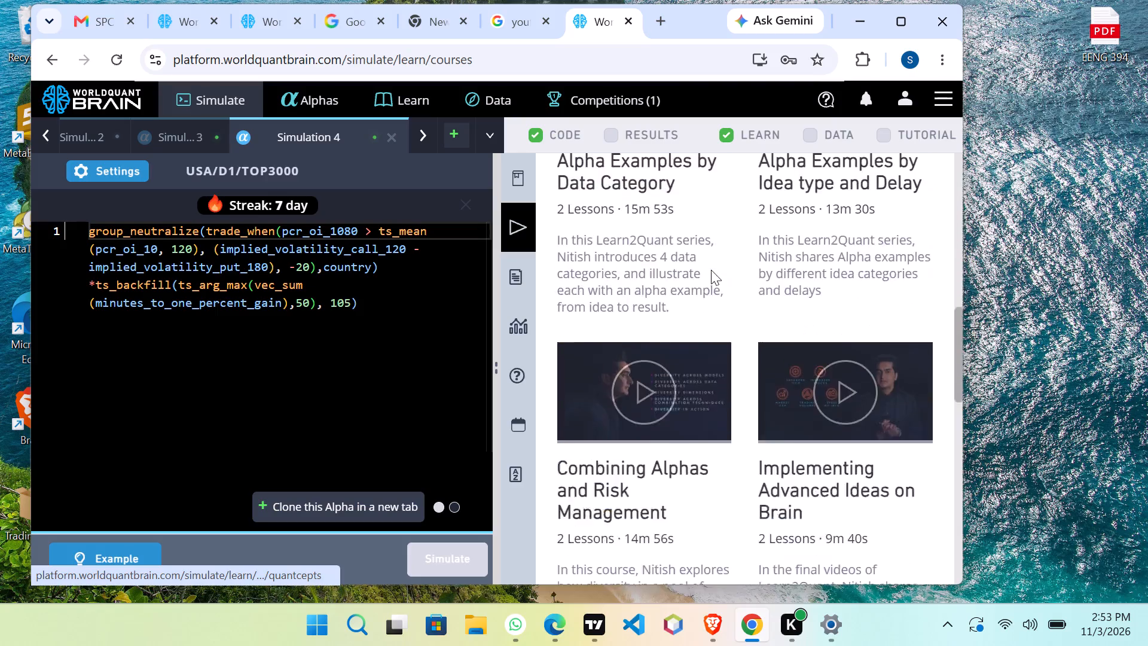
scroll(711, 270, down, 2)
scroll(711, 270, left, 1)
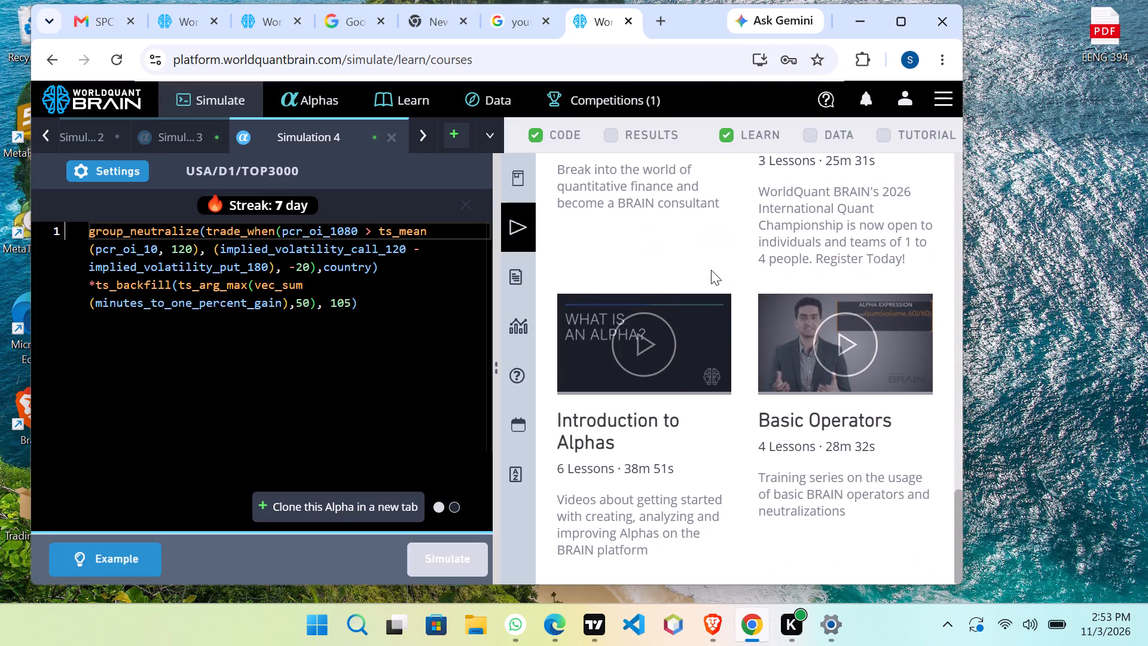
scroll(711, 270, left, 2)
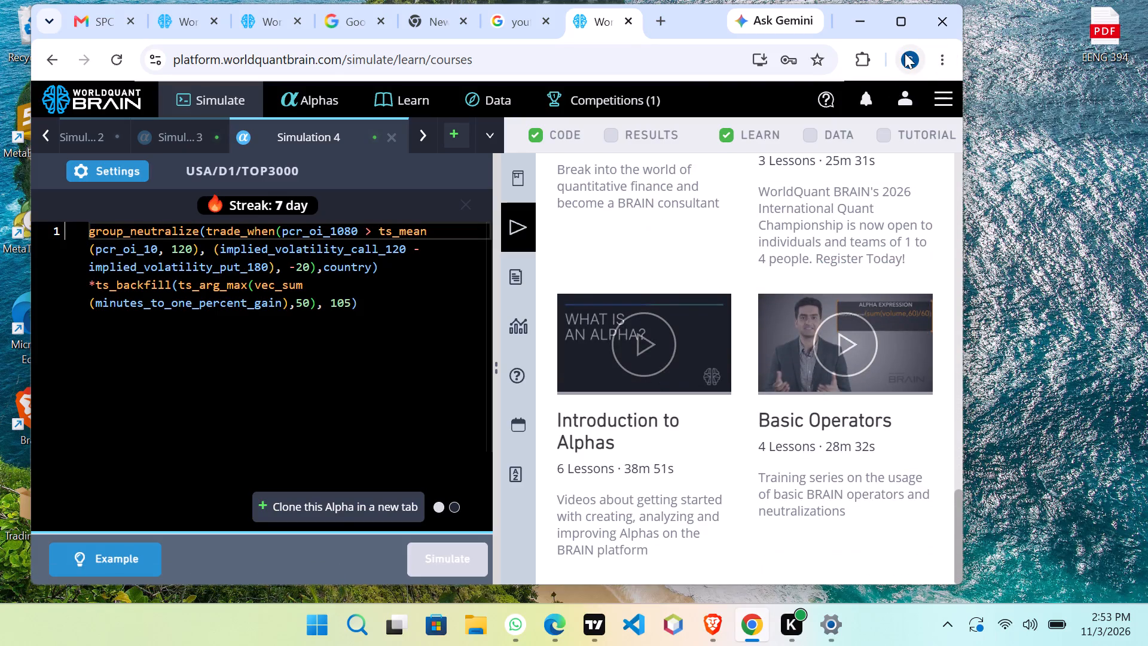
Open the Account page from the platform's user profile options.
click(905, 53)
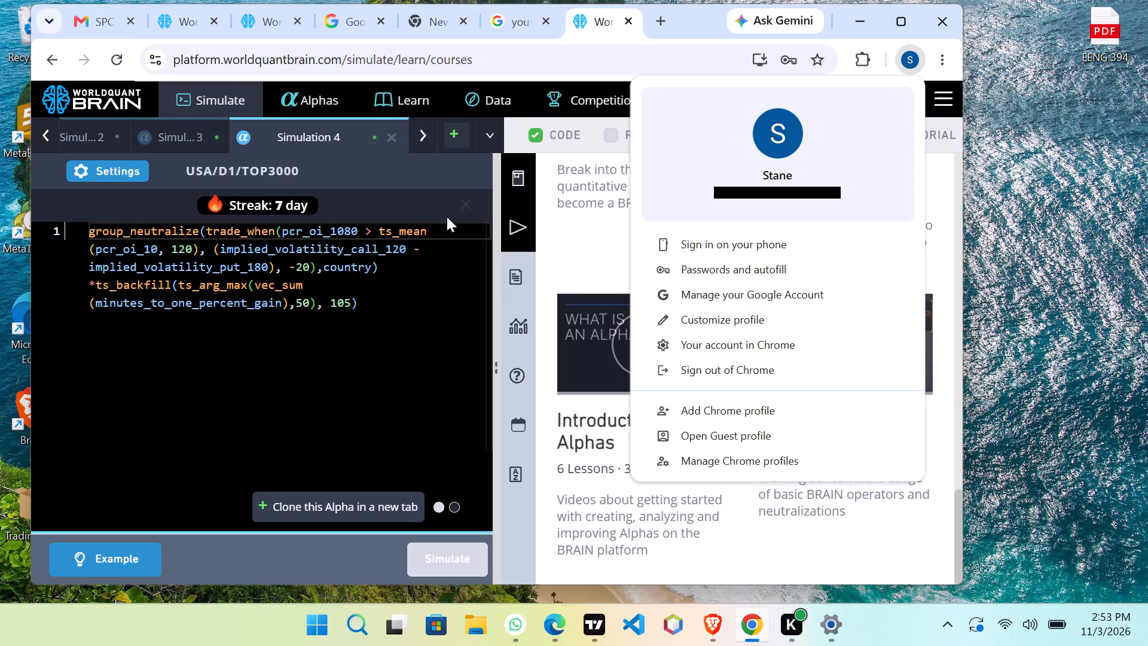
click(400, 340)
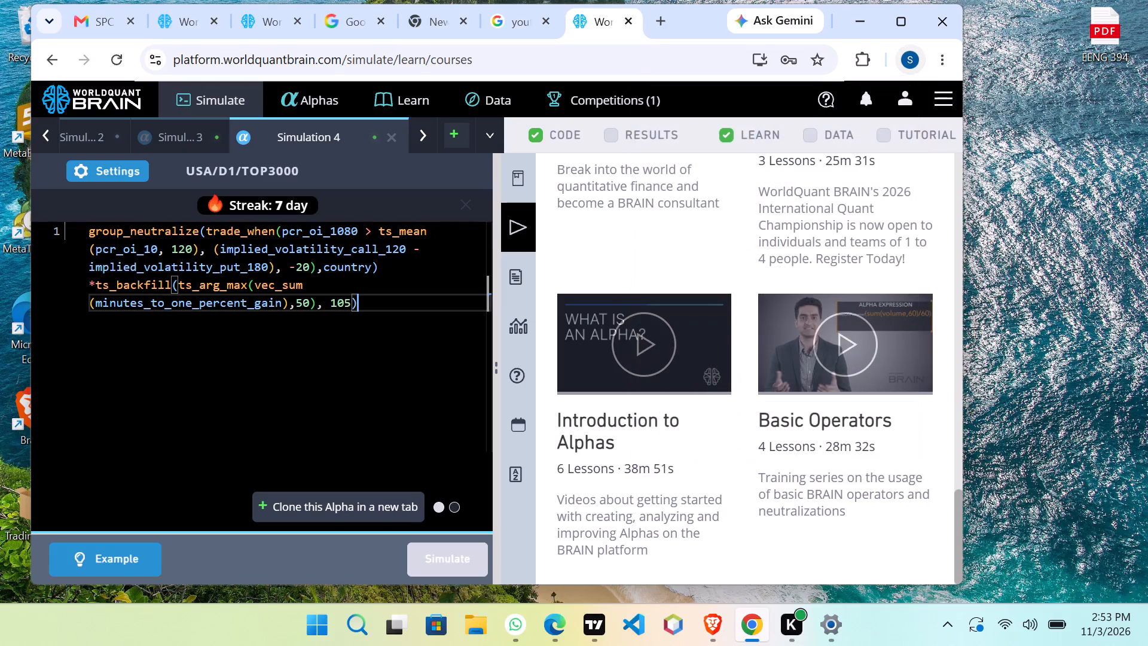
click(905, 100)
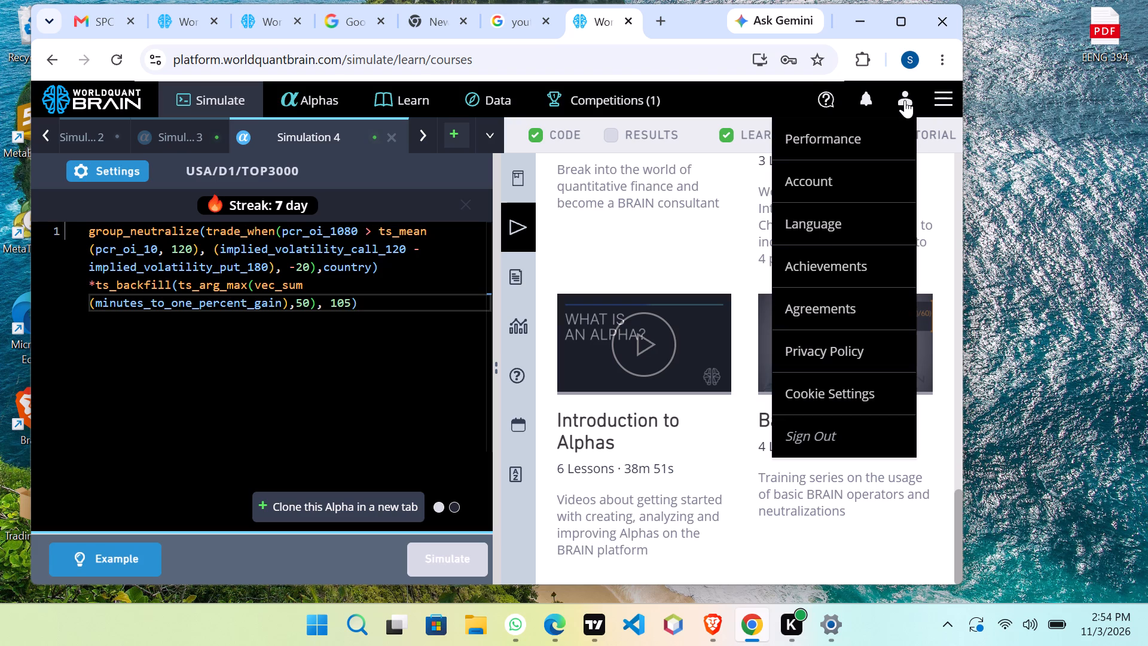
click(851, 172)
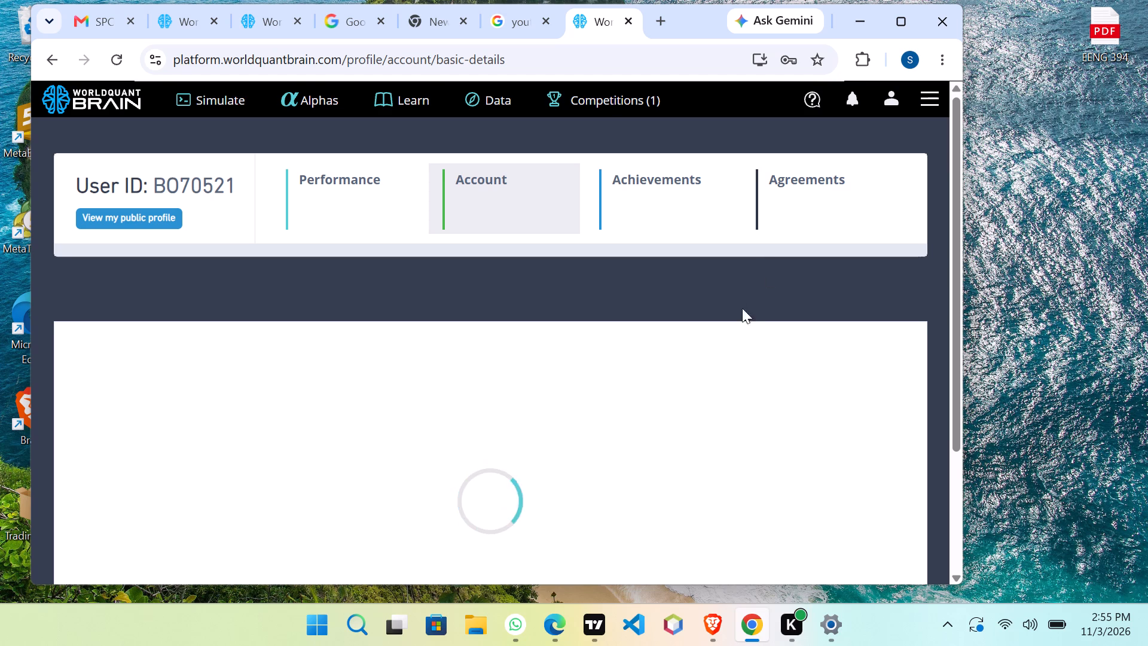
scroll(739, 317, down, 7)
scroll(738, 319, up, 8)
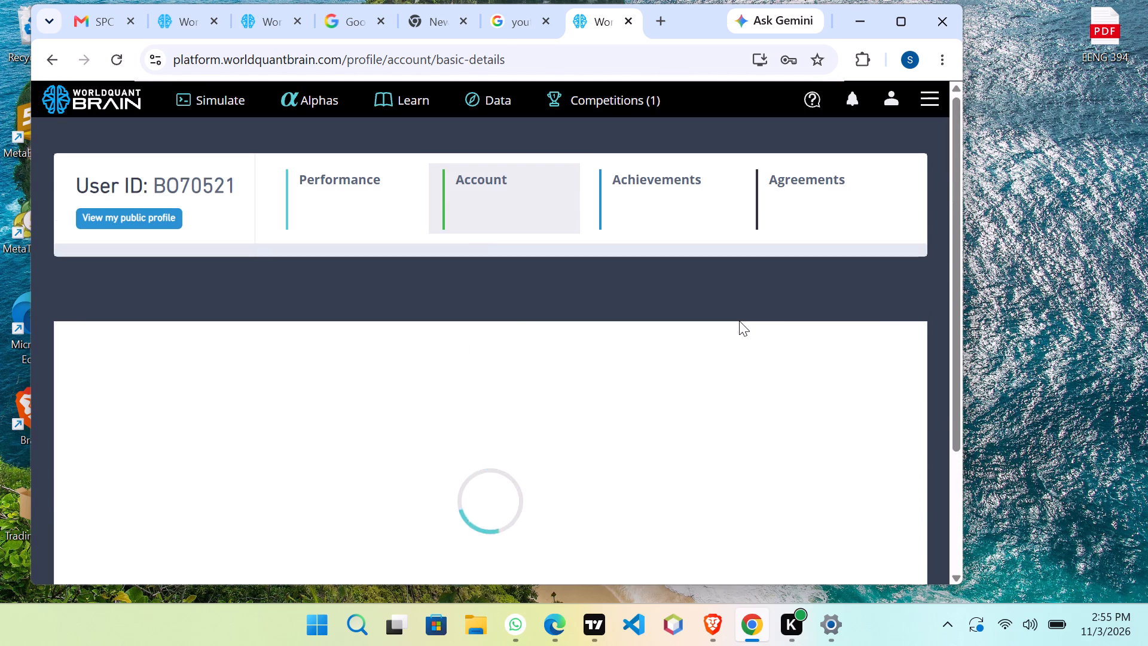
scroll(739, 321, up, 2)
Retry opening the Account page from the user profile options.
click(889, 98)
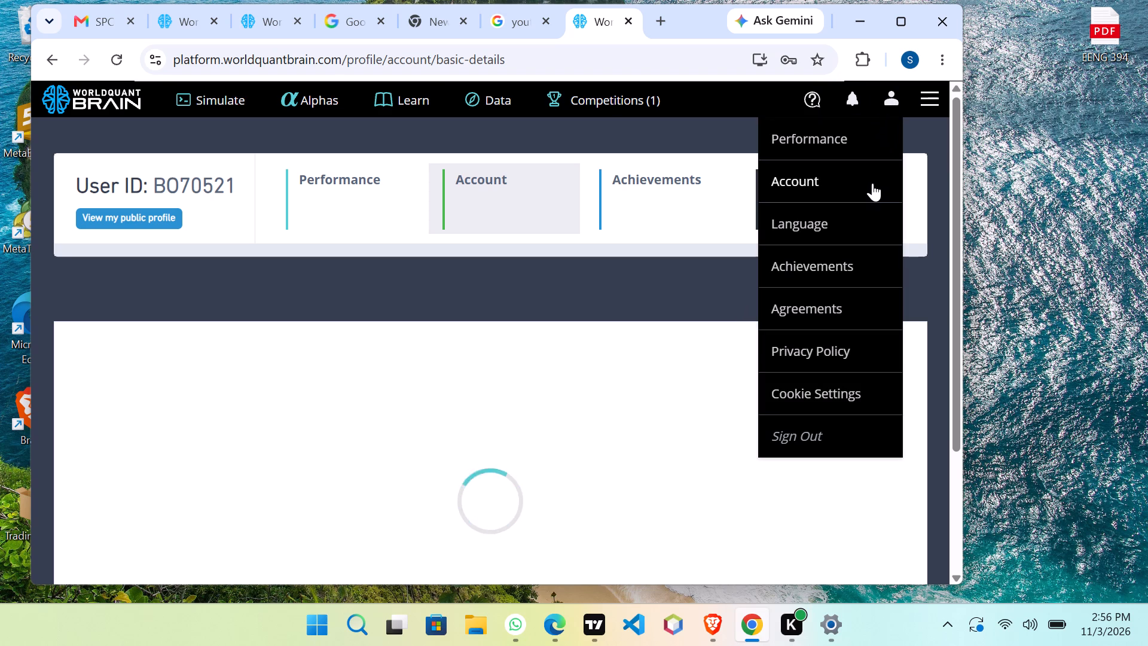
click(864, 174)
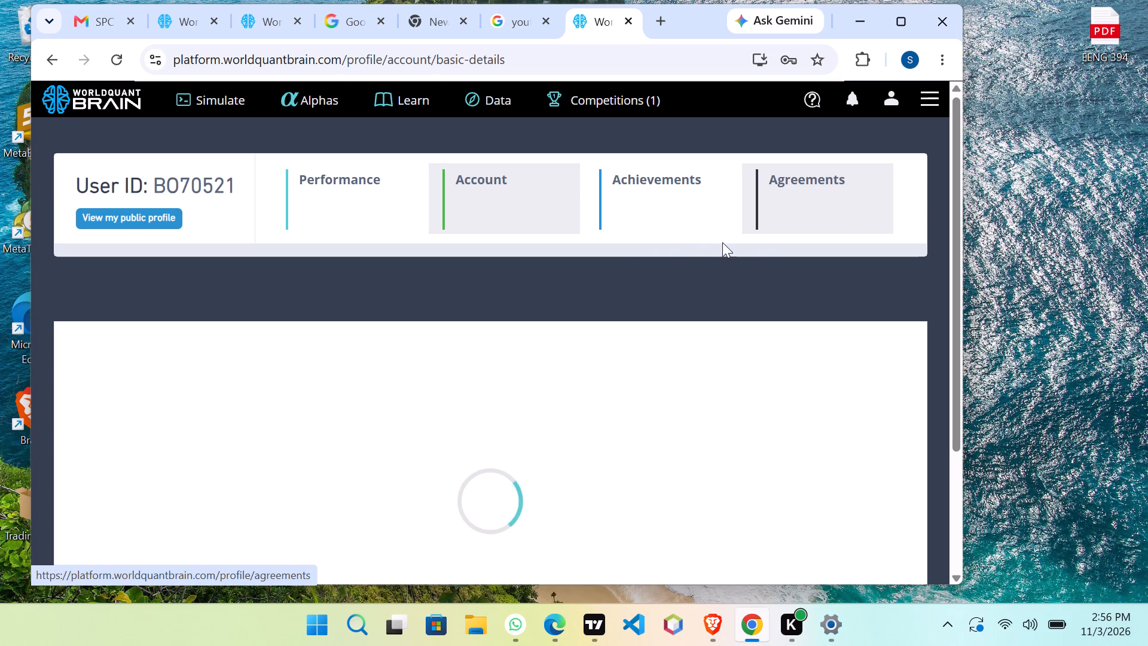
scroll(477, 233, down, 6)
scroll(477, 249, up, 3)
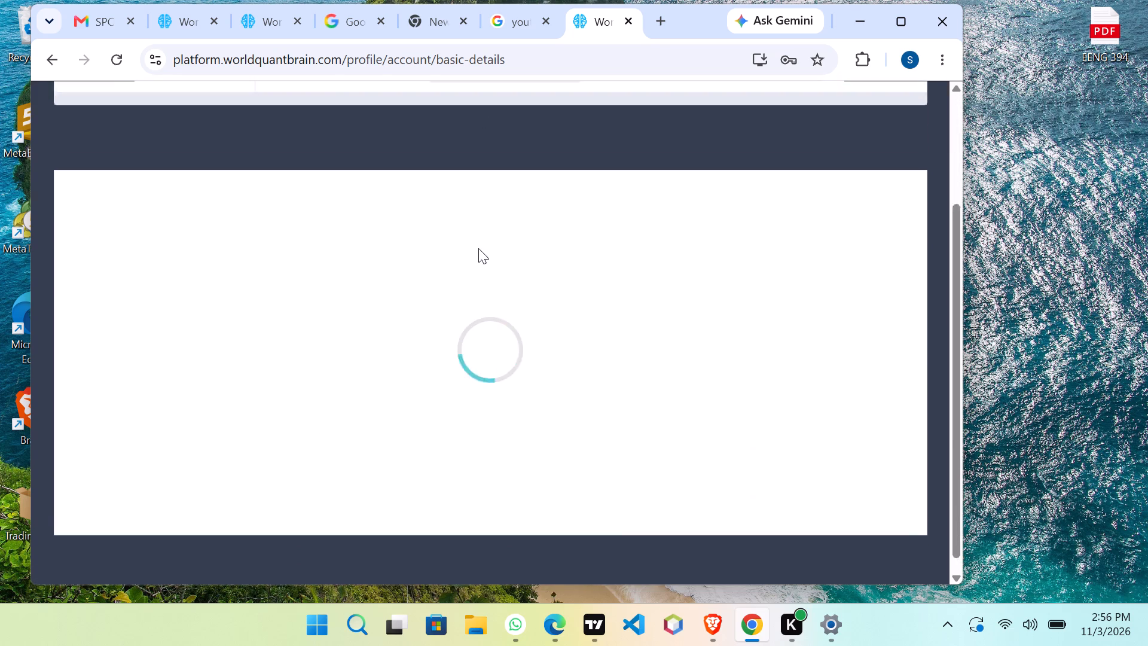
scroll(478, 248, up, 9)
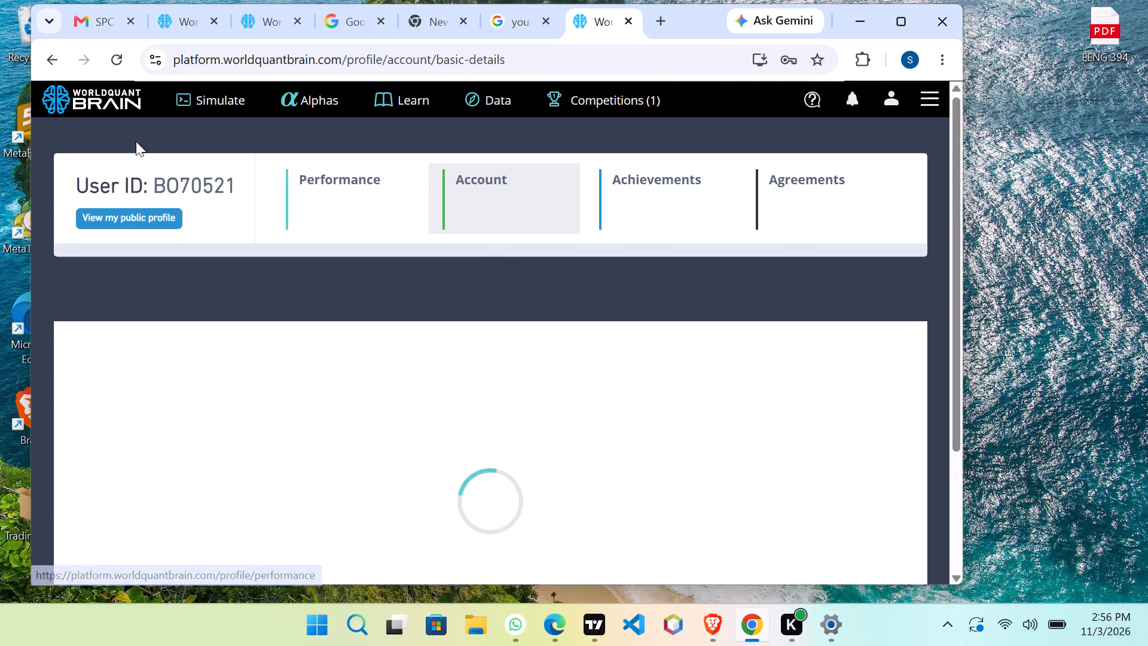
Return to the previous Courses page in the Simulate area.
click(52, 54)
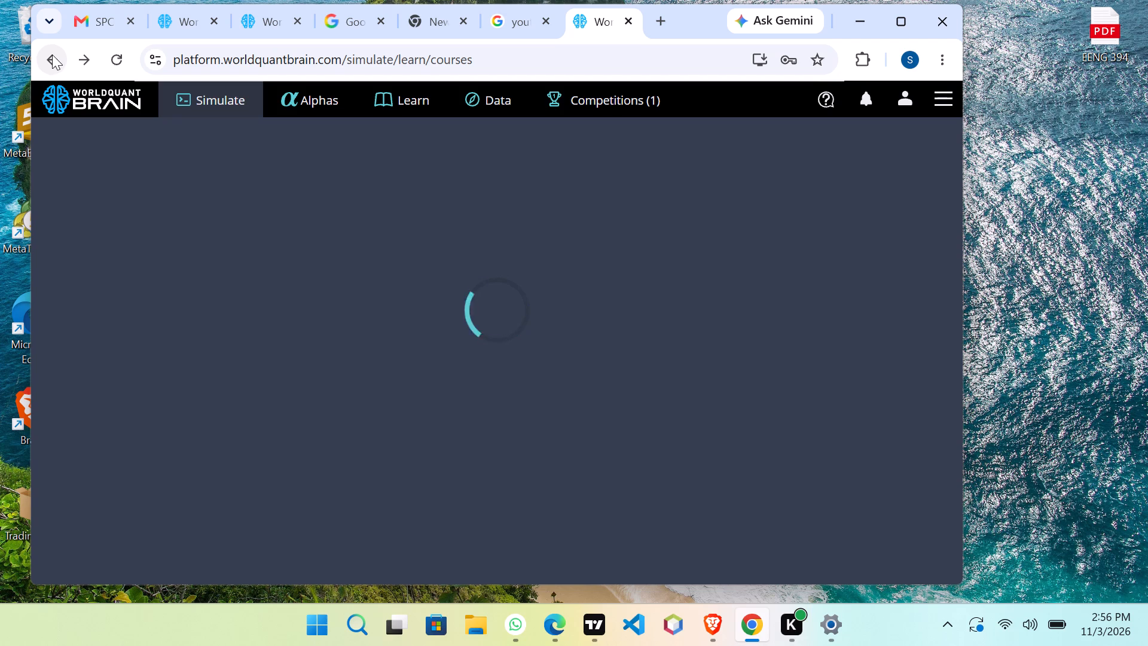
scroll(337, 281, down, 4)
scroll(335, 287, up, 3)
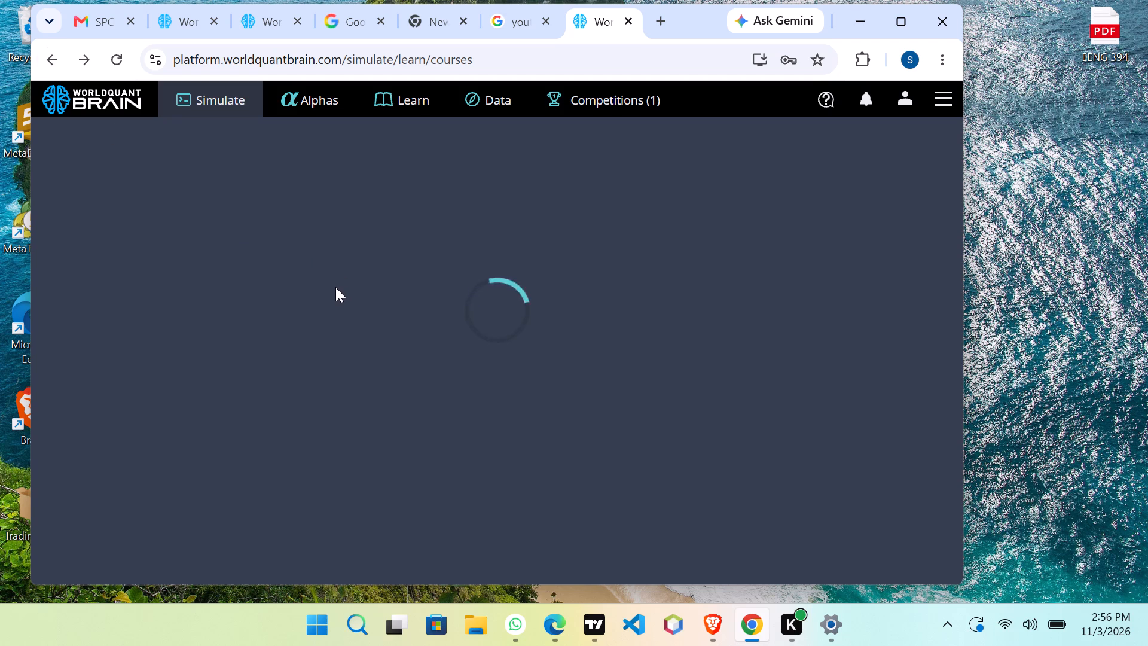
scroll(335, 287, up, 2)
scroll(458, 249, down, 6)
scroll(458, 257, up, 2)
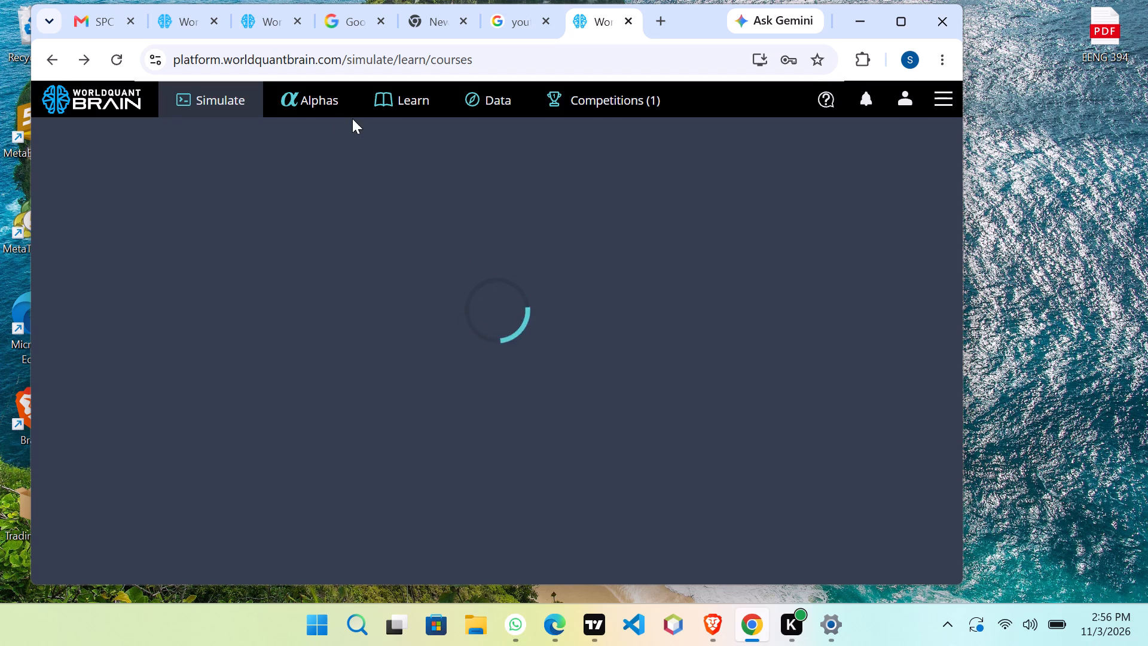
Open the Alphas section and look through the list of unsubmitted alphas.
click(315, 105)
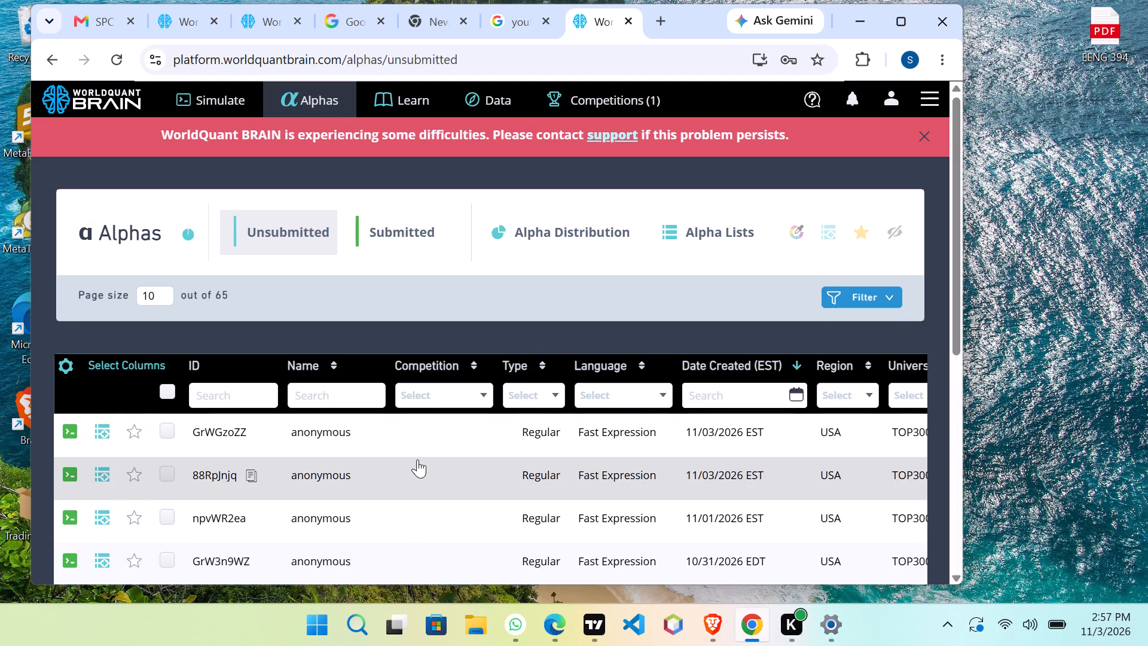
scroll(417, 459, down, 5)
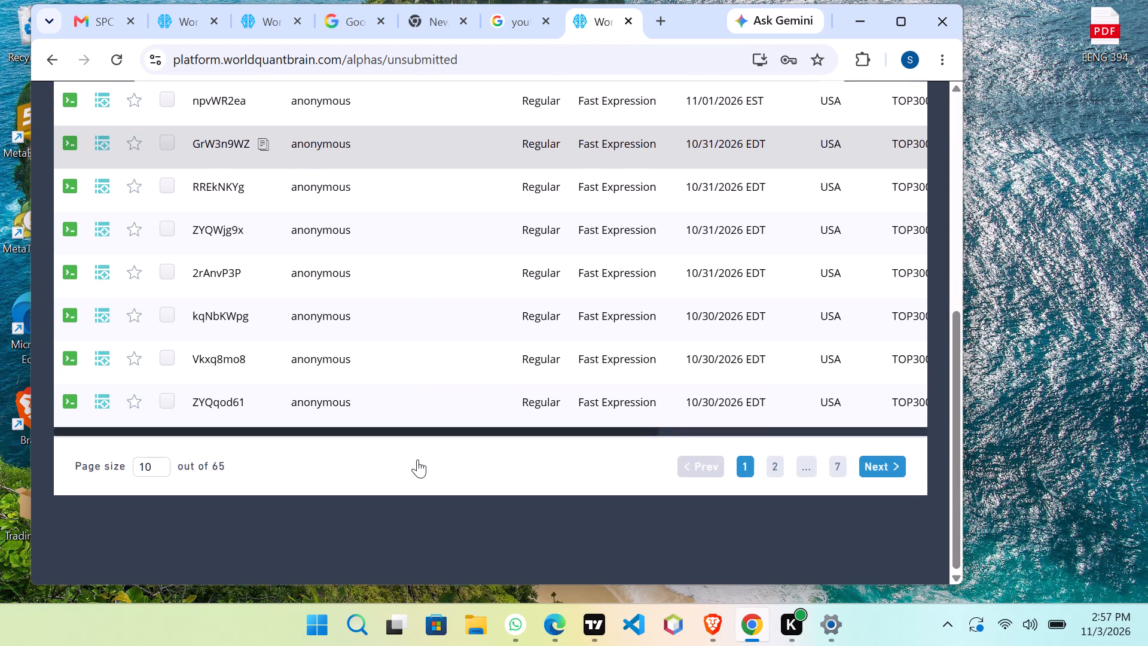
scroll(417, 459, down, 4)
scroll(417, 459, up, 9)
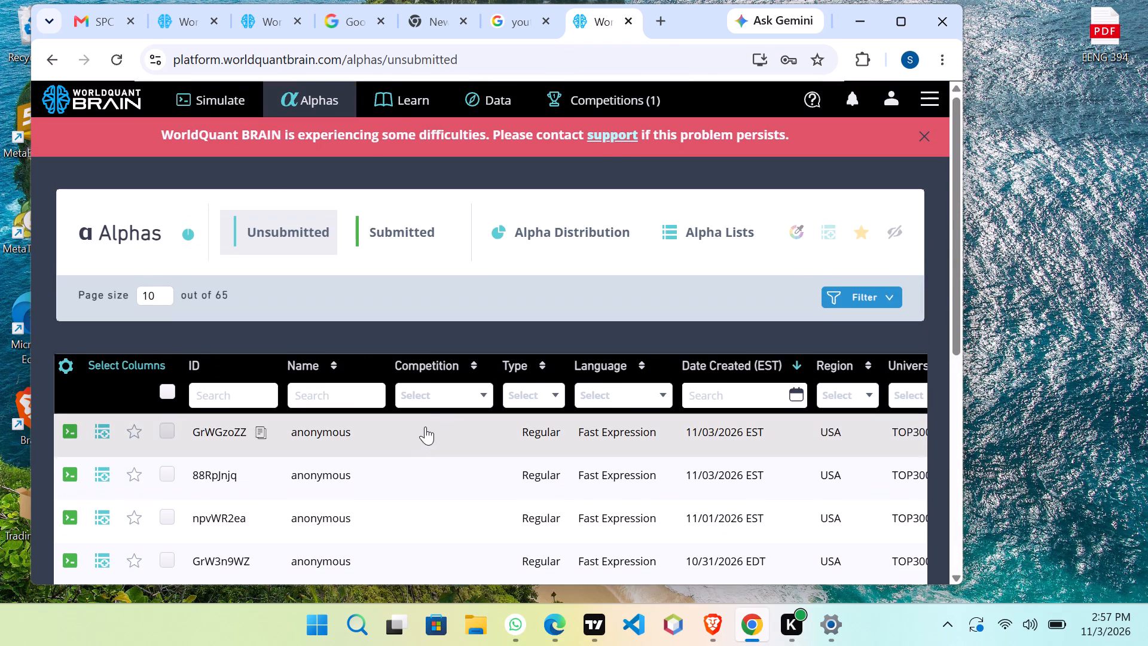
Show the submitted alphas and look through their list.
click(417, 231)
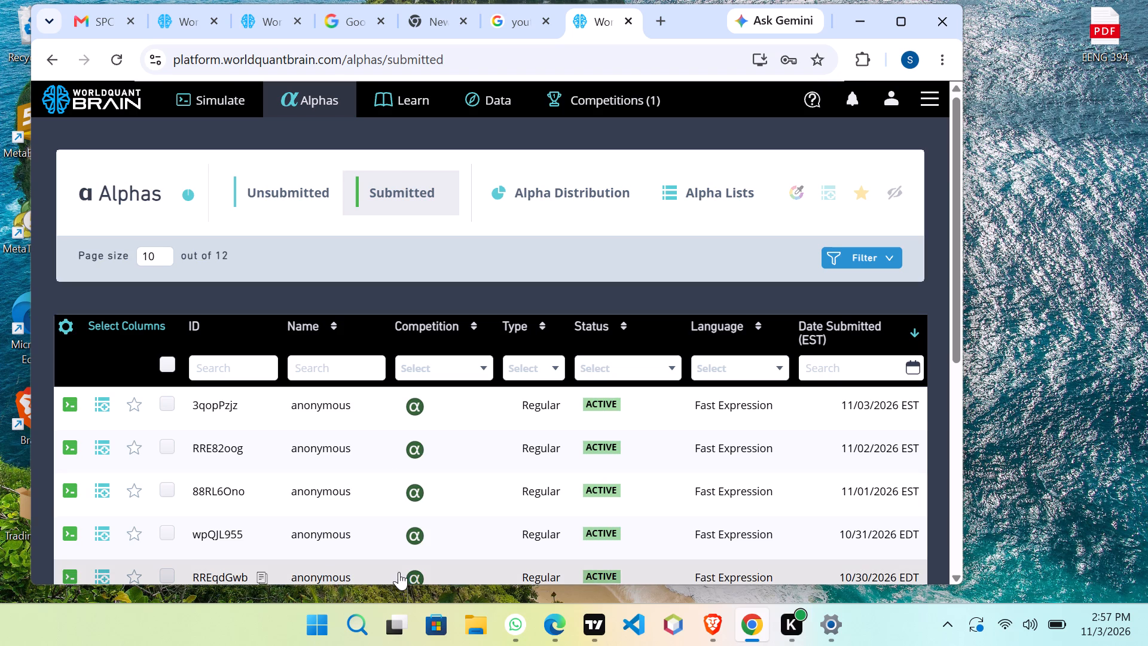
scroll(422, 549, down, 6)
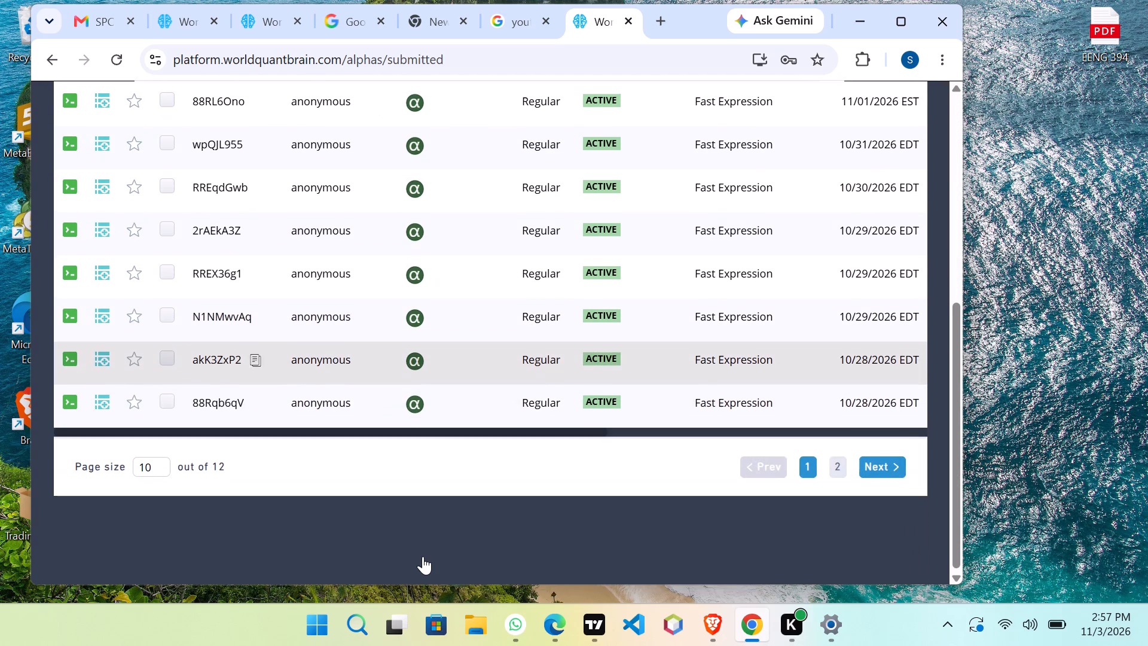
scroll(423, 556, down, 3)
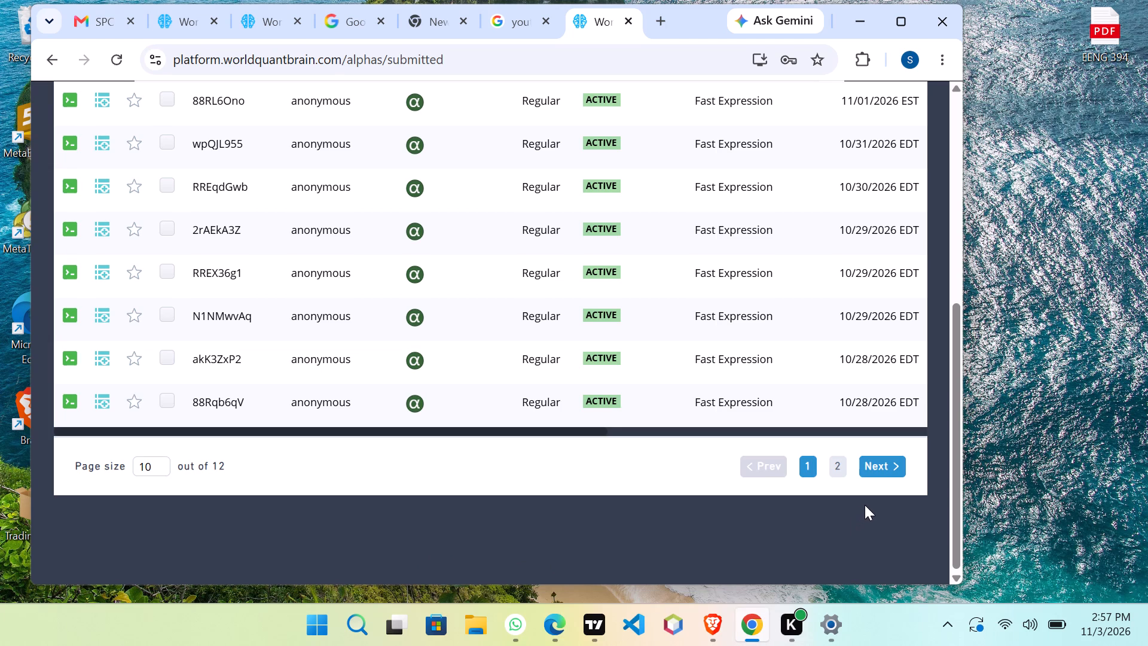
scroll(184, 437, up, 10)
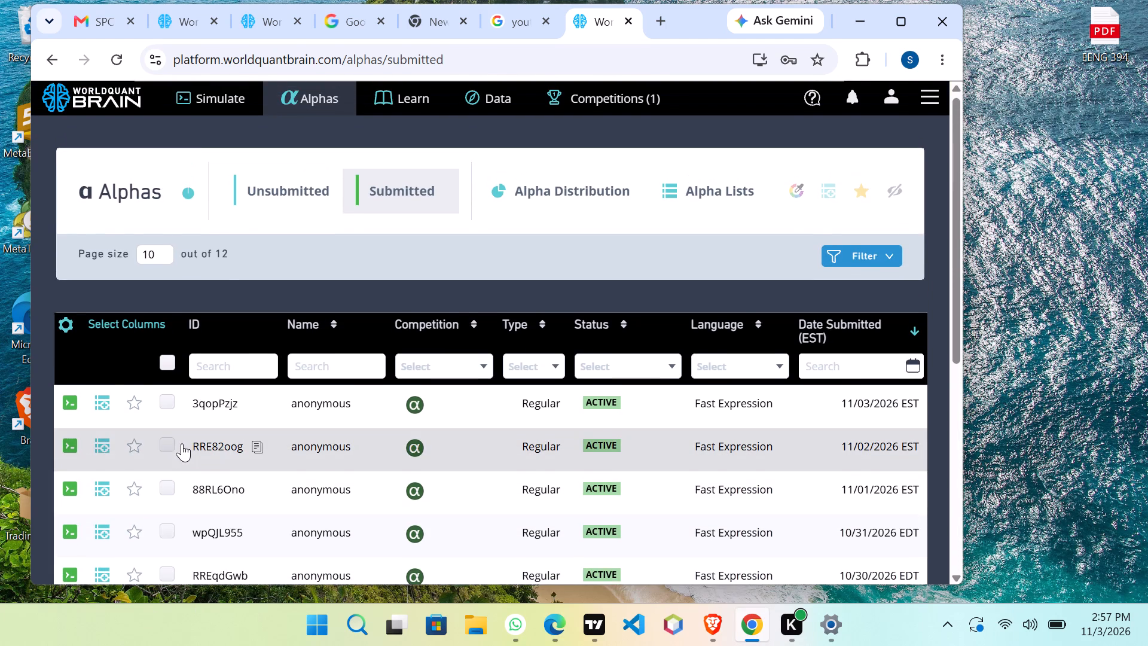
scroll(182, 451, up, 6)
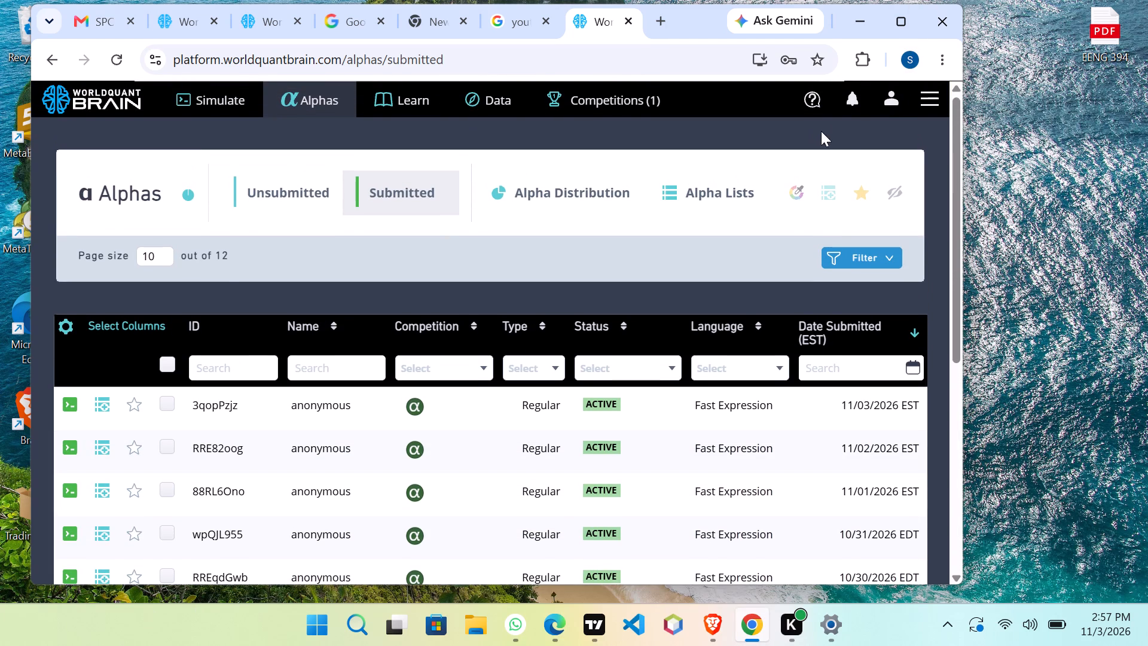
Open the Account page from the user profile options.
click(887, 95)
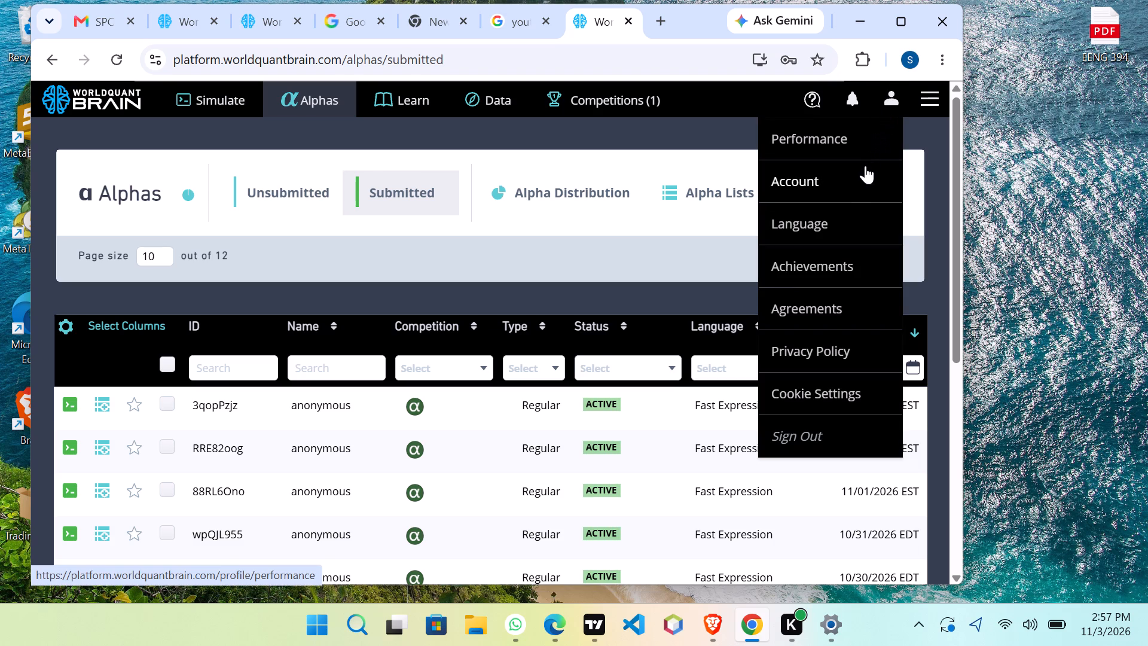
click(865, 166)
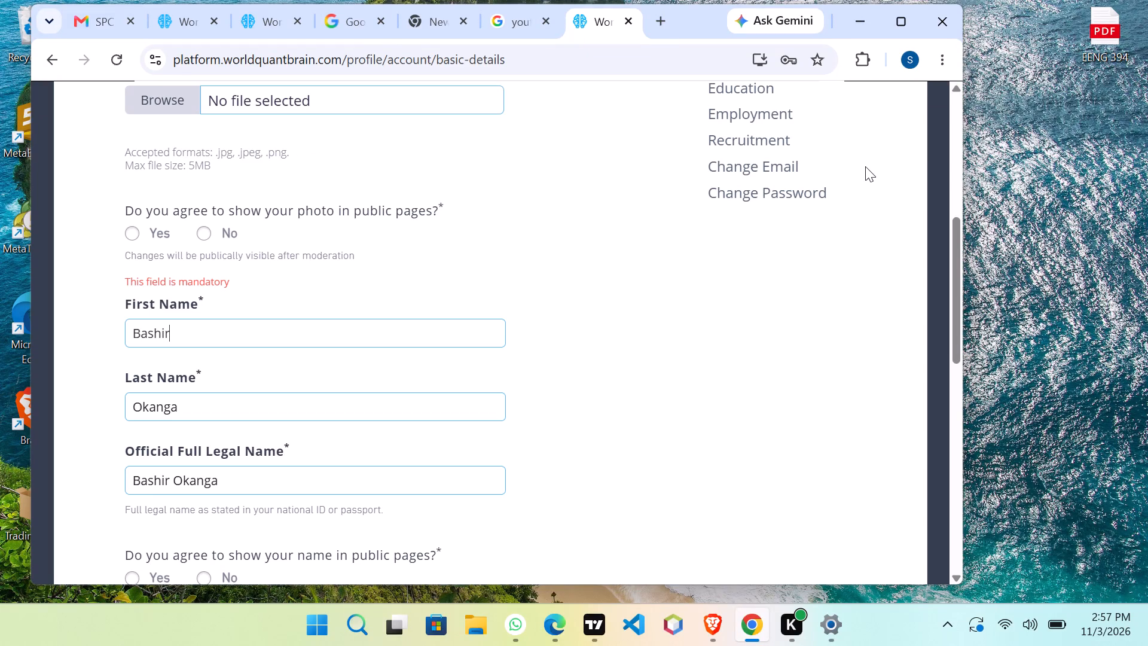
Look through the Basic Details form, from the profile photo and name fields down to the gender and certification fields.
scroll(853, 182, down, 2)
scroll(853, 182, up, 2)
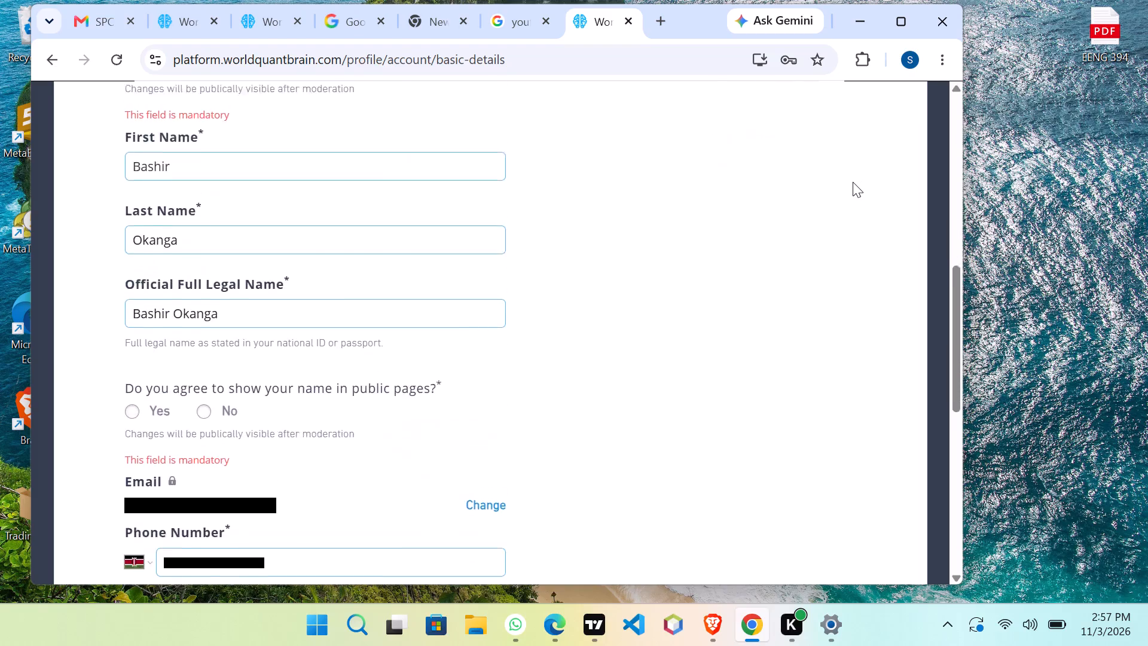
scroll(853, 182, up, 6)
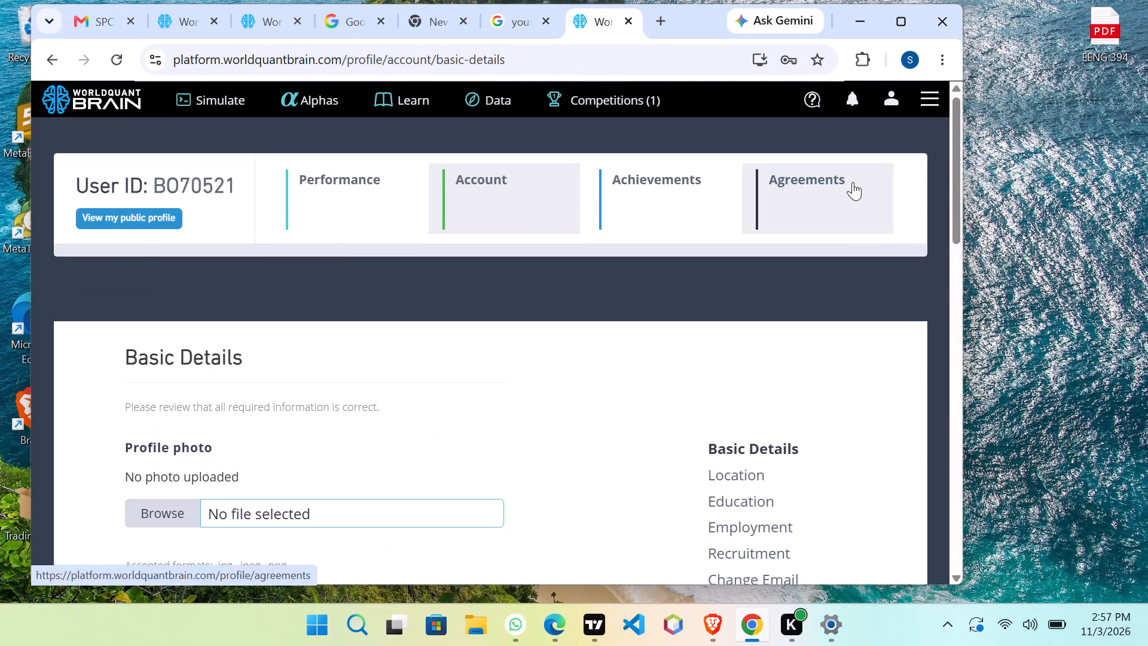
scroll(853, 182, down, 1)
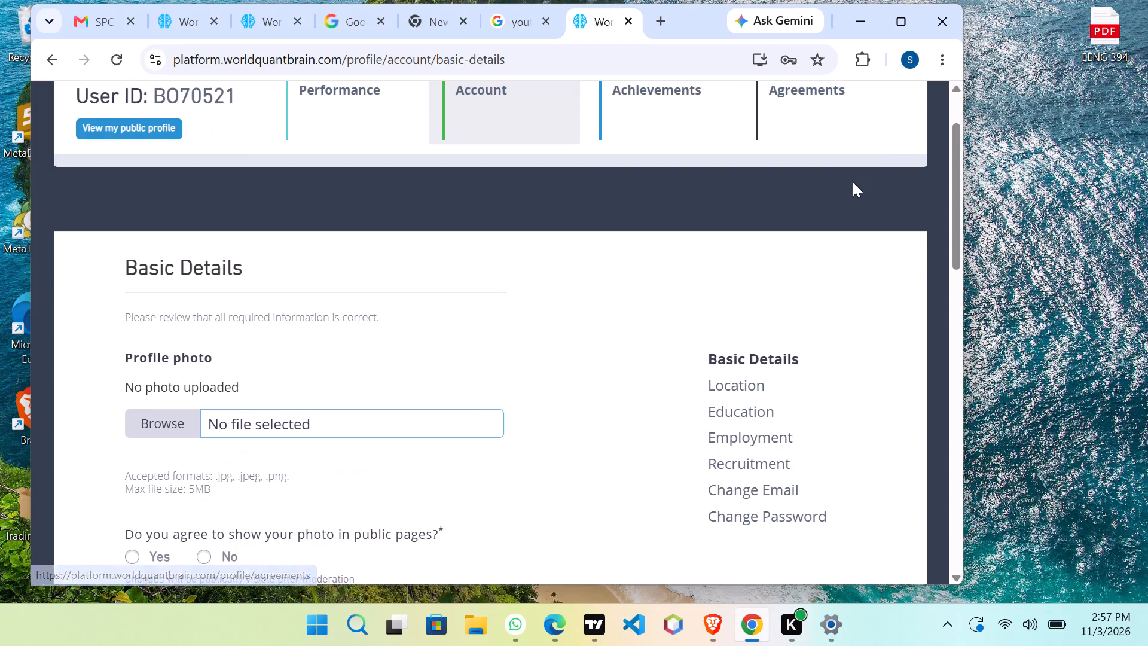
scroll(853, 182, down, 1)
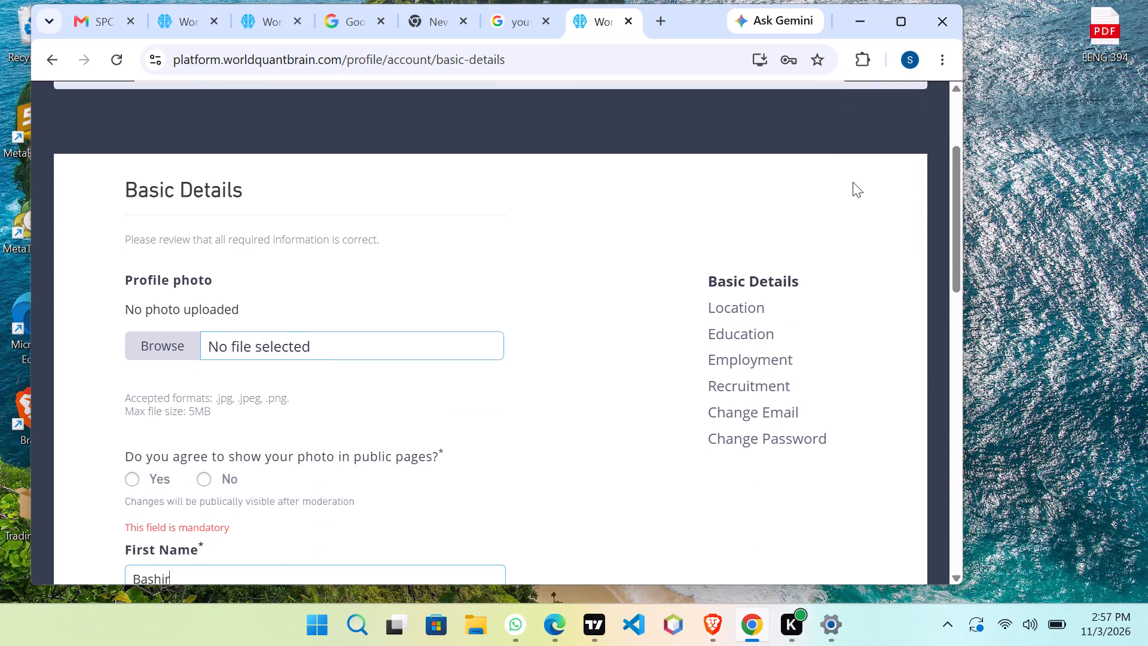
scroll(853, 182, down, 4)
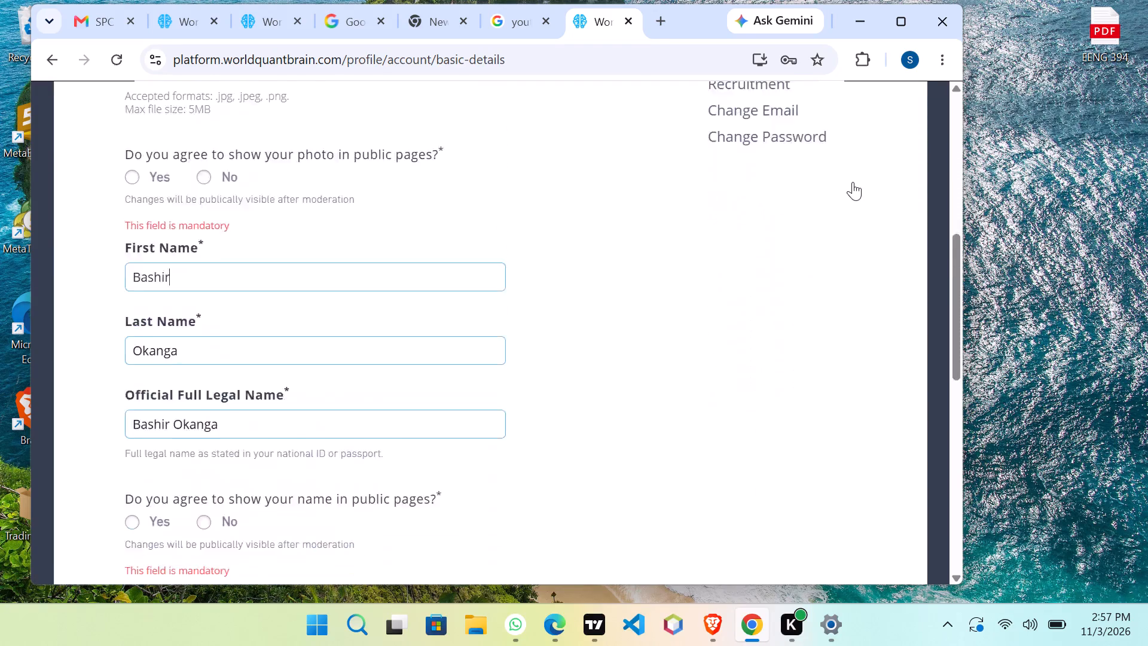
scroll(853, 182, down, 8)
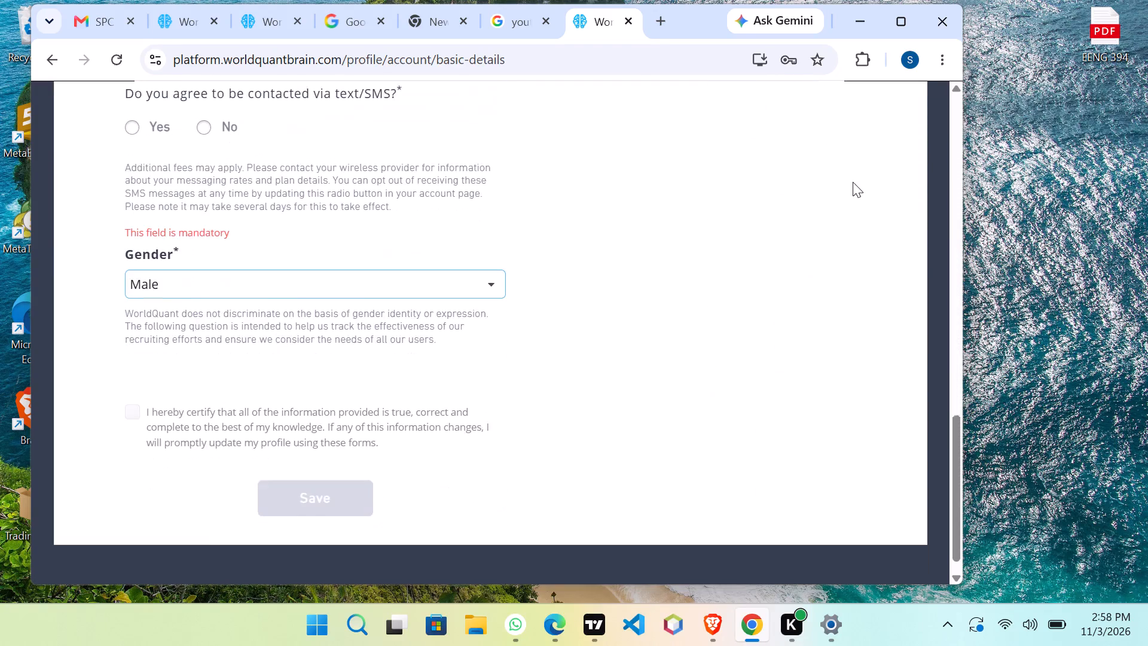
scroll(853, 182, down, 3)
scroll(853, 182, up, 14)
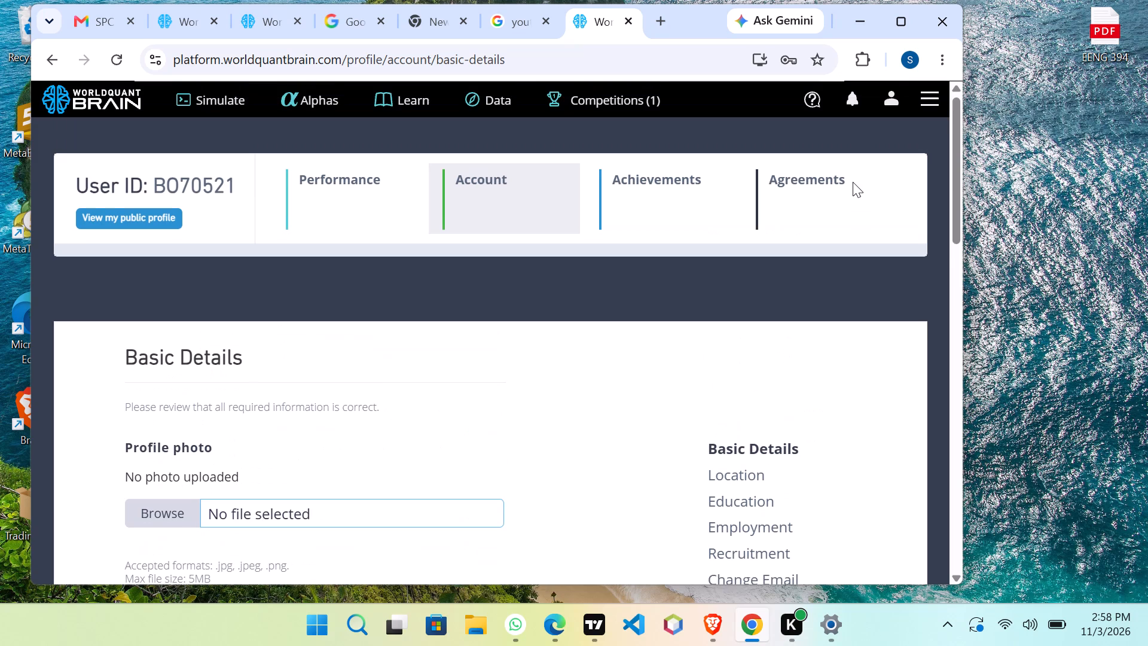
scroll(853, 182, up, 4)
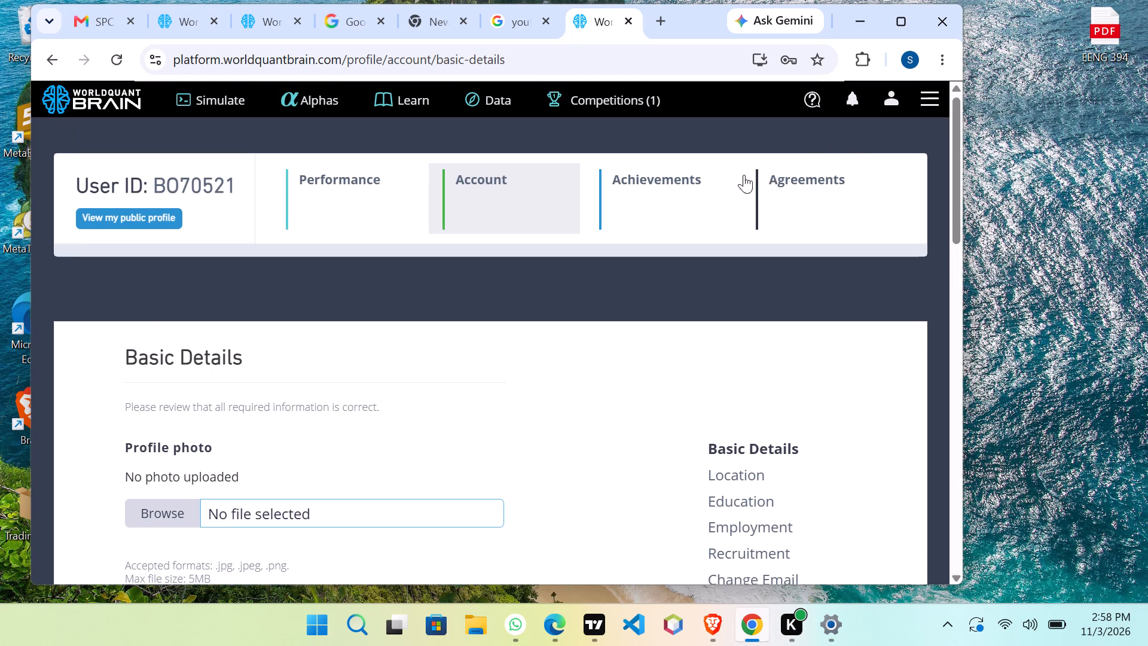
Open the Performance page of the user profile.
click(398, 205)
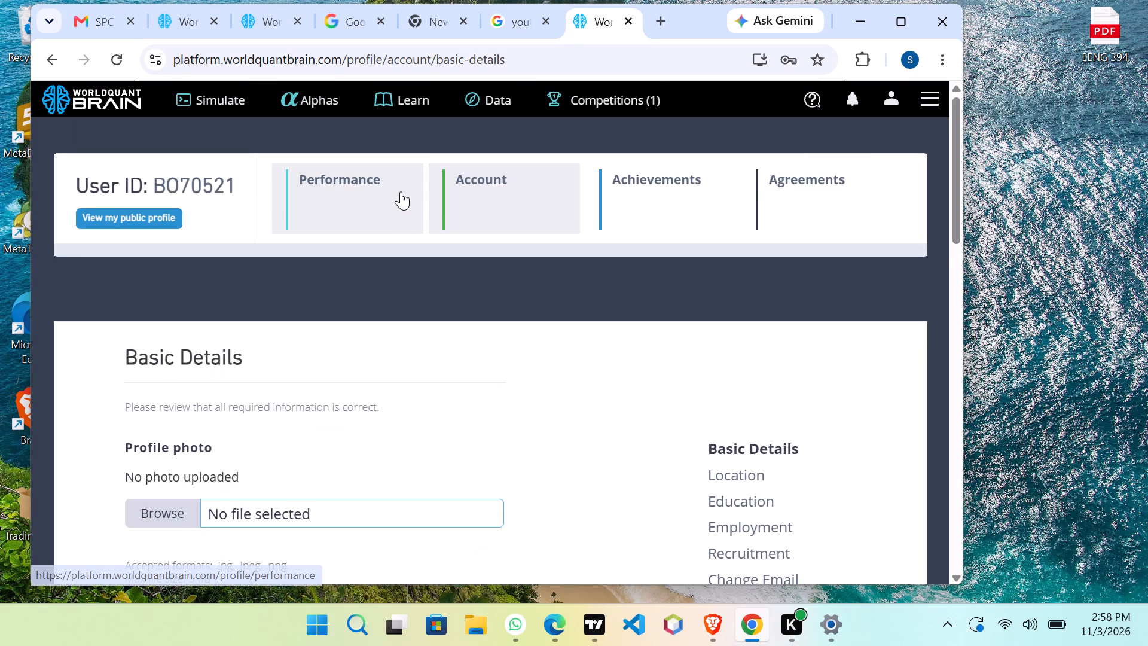
click(352, 192)
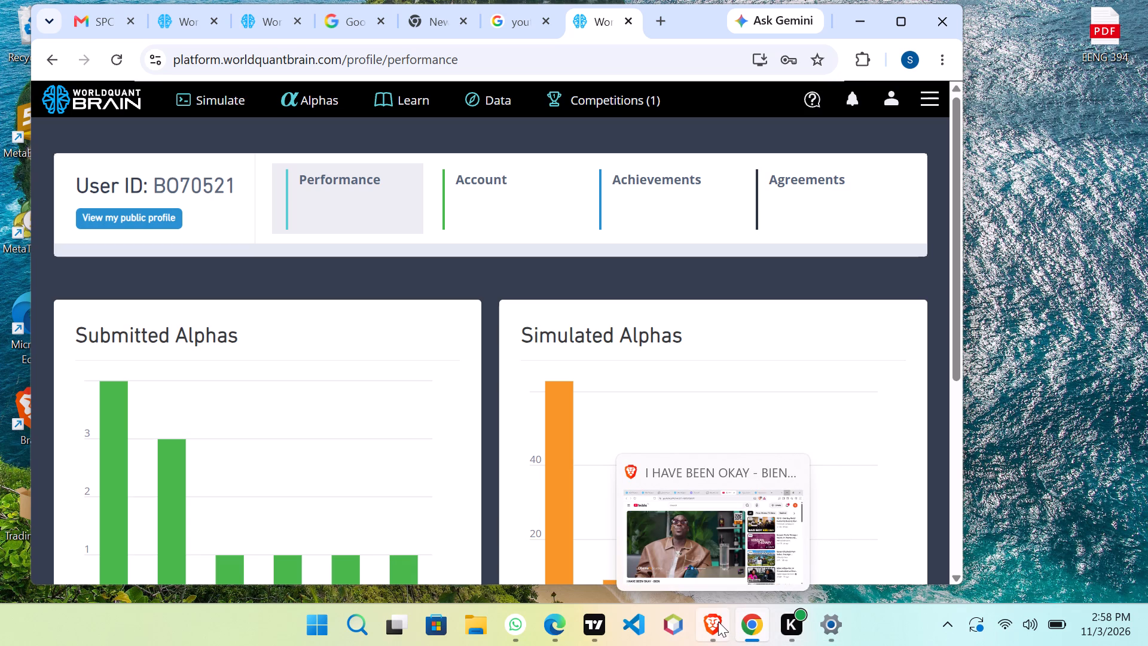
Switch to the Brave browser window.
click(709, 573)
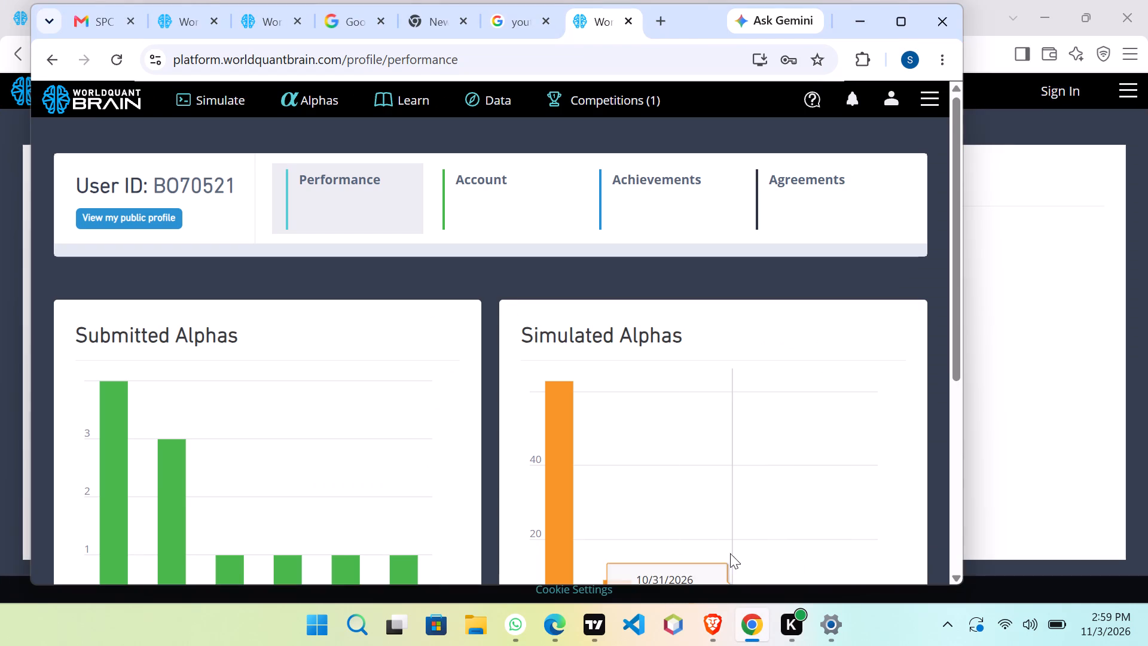
Examine the Submitted Alphas and Simulated Alphas charts and their period summaries on the Performance page.
scroll(423, 372, down, 3)
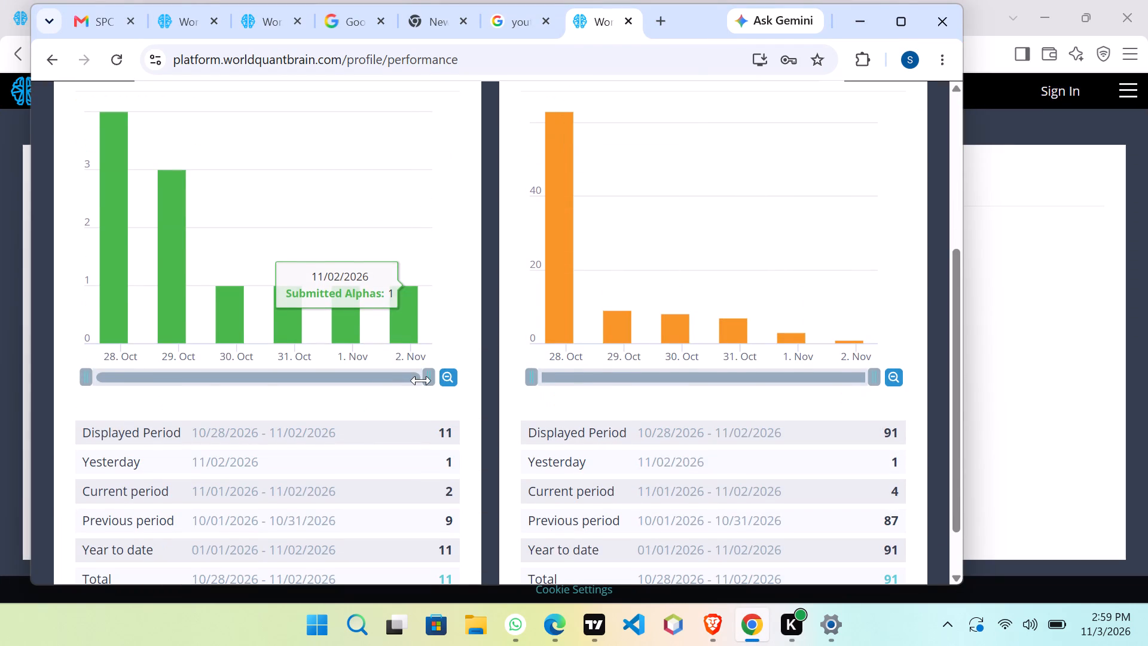
scroll(421, 380, down, 5)
scroll(421, 376, up, 1)
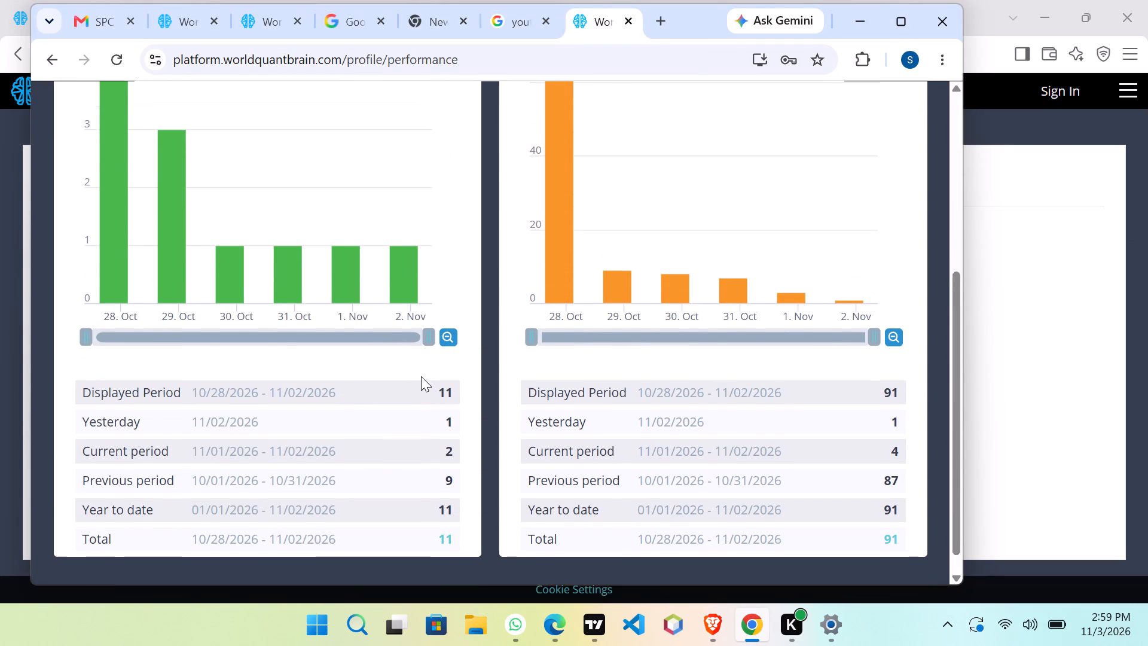
scroll(421, 376, up, 6)
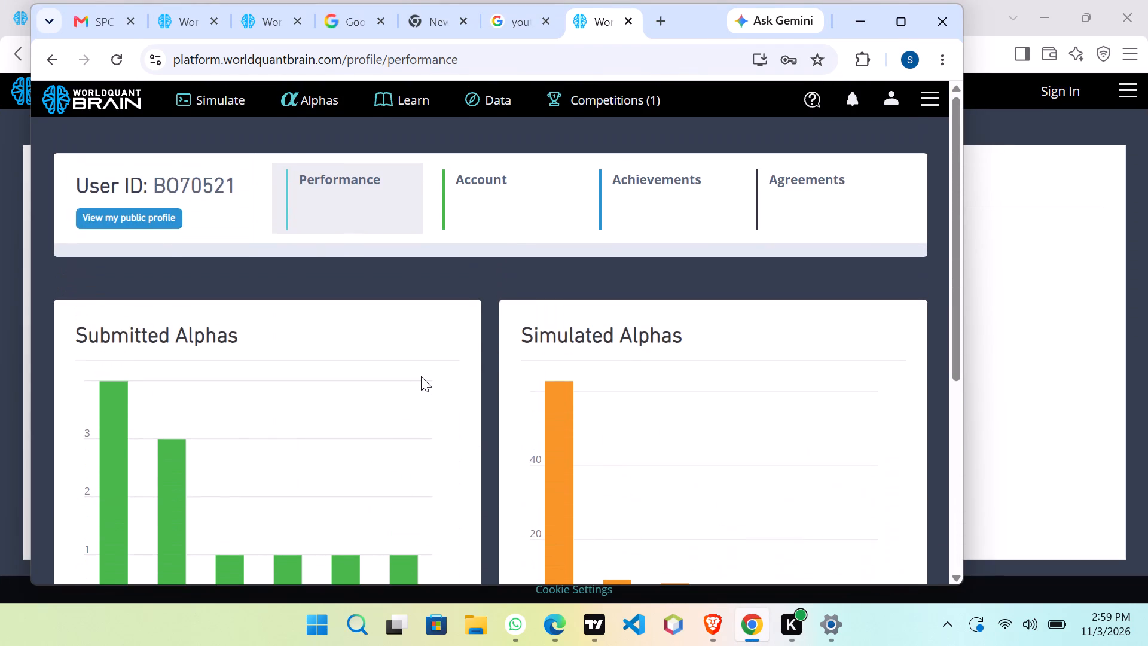
scroll(421, 376, down, 1)
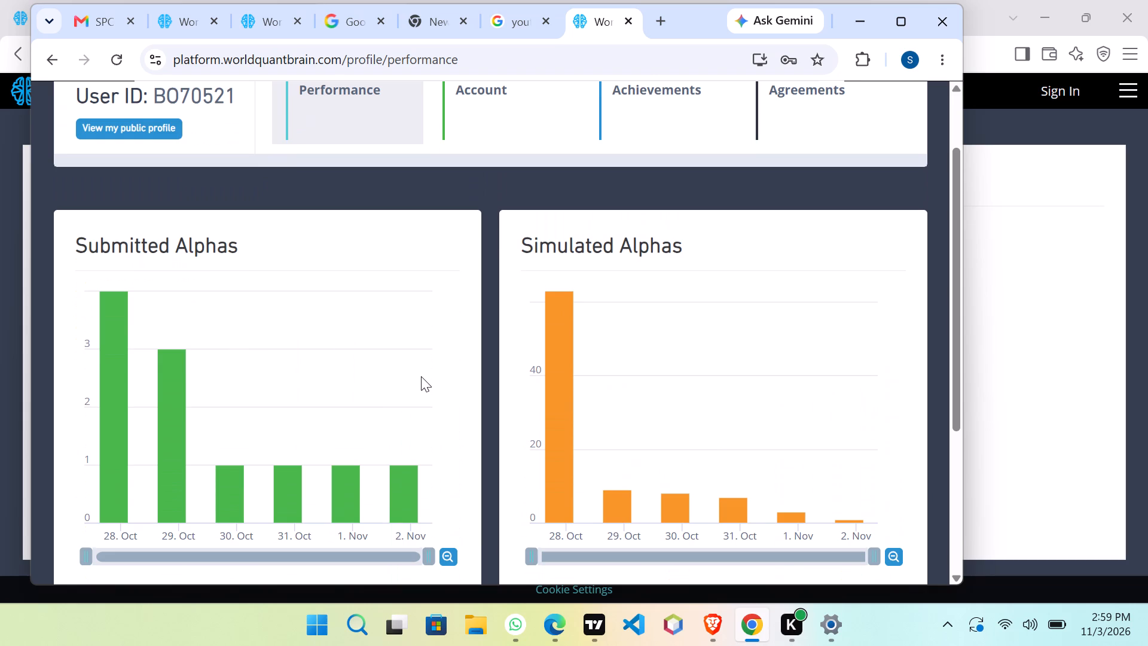
scroll(421, 376, down, 1)
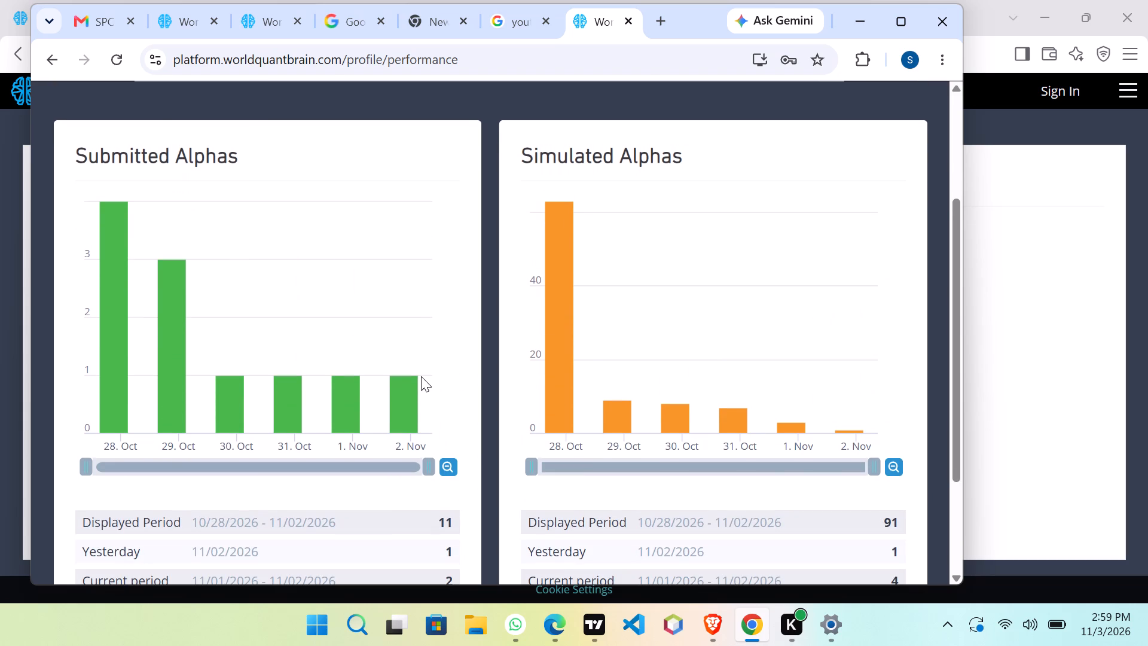
scroll(421, 376, up, 4)
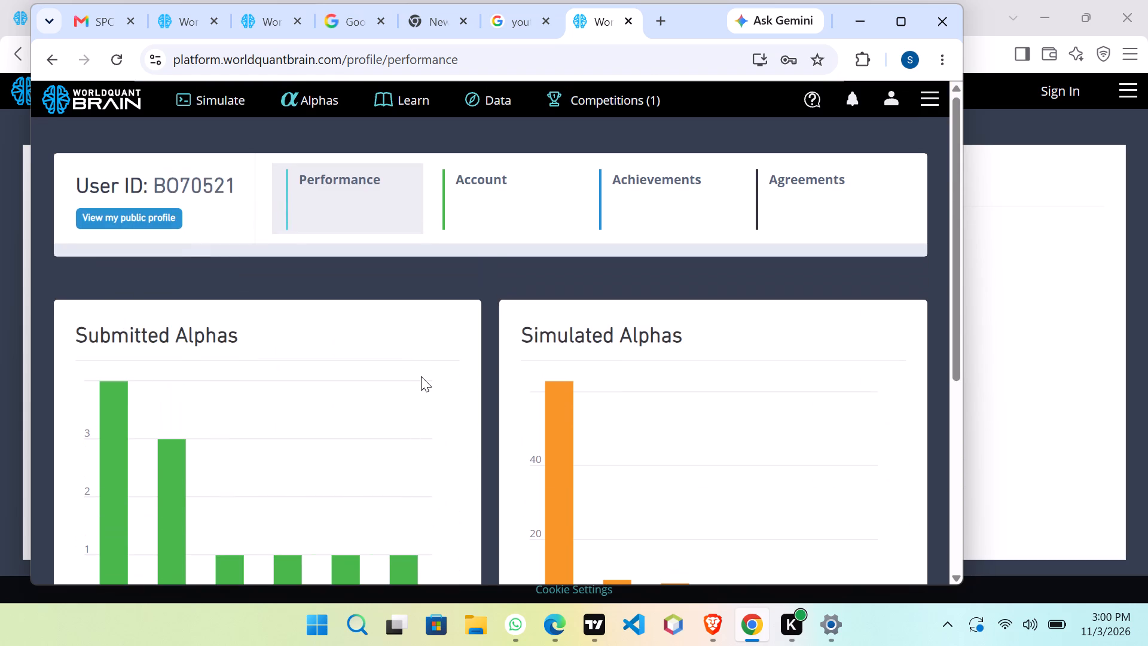
scroll(421, 376, up, 6)
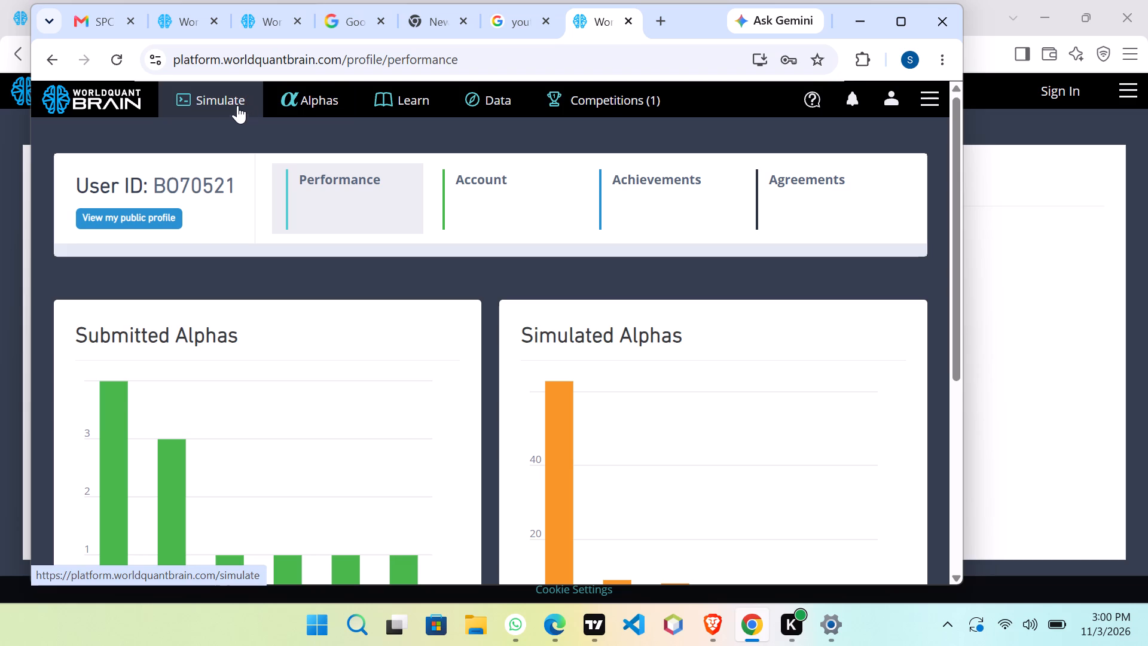
Return to the Simulate area and place the cursor at the start of the Simulation 4 alpha expression.
click(221, 97)
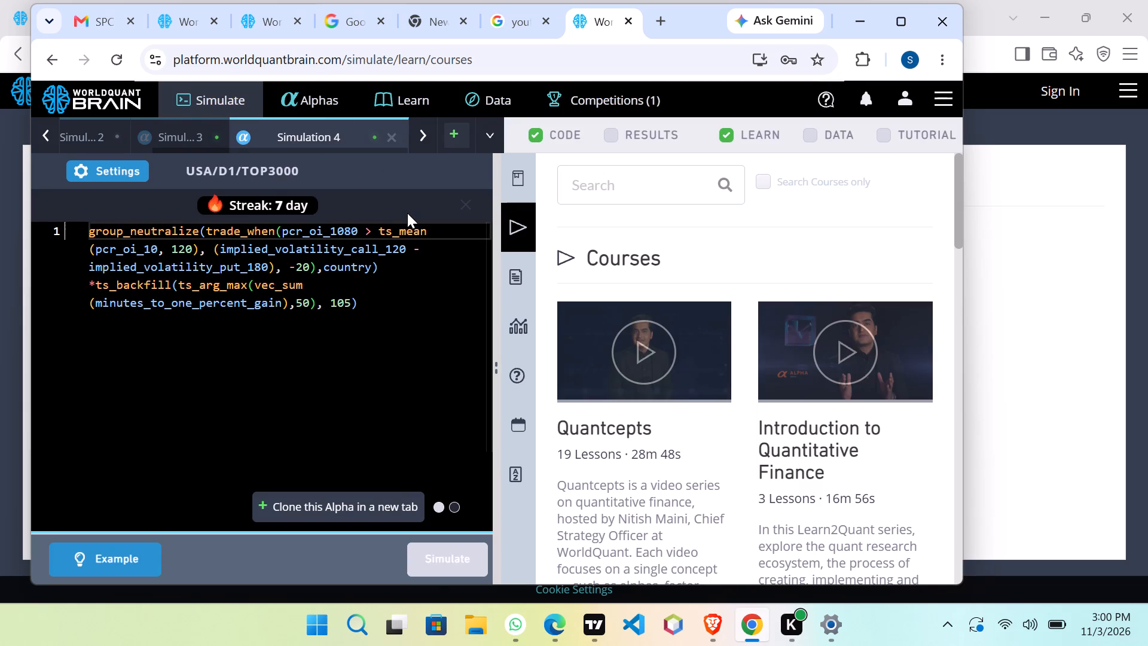
click(83, 232)
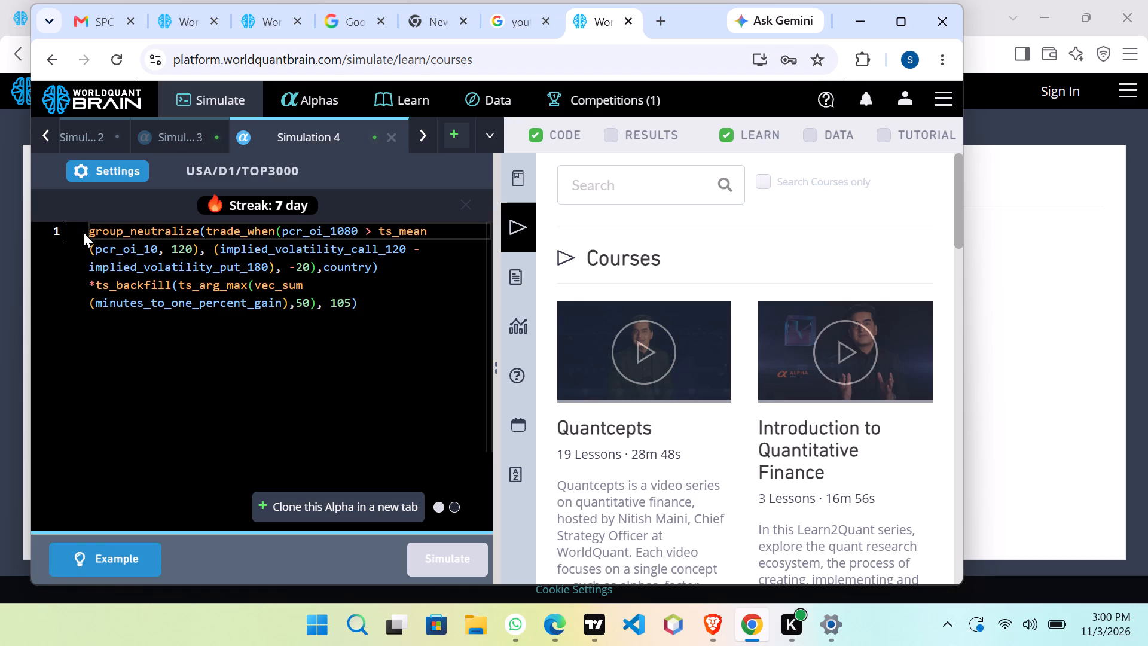
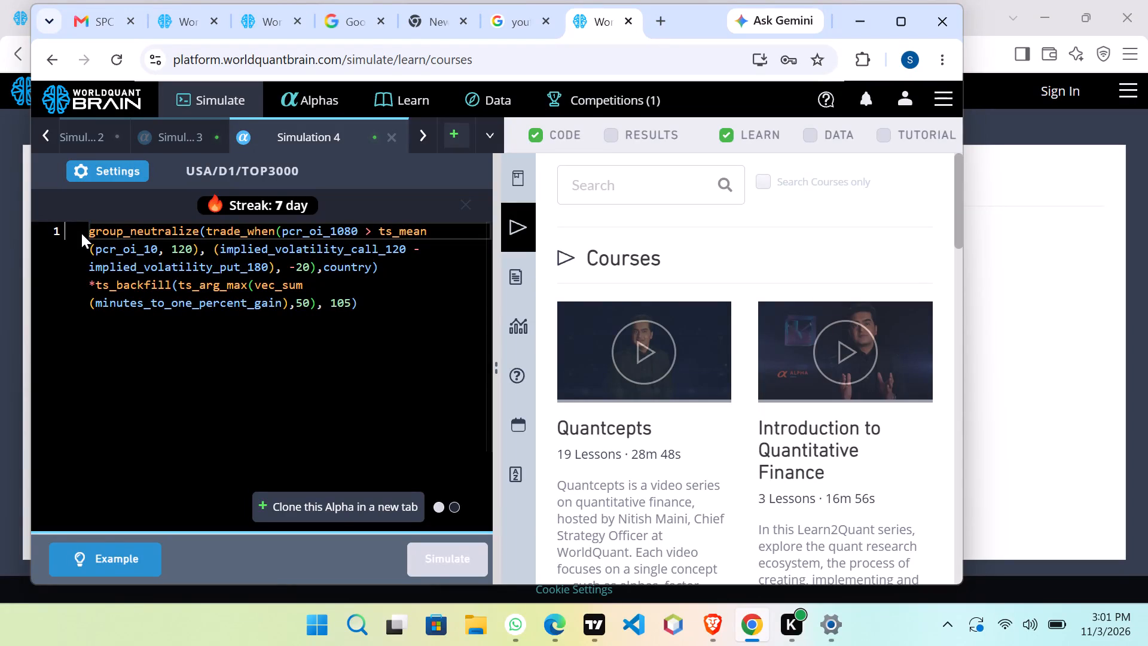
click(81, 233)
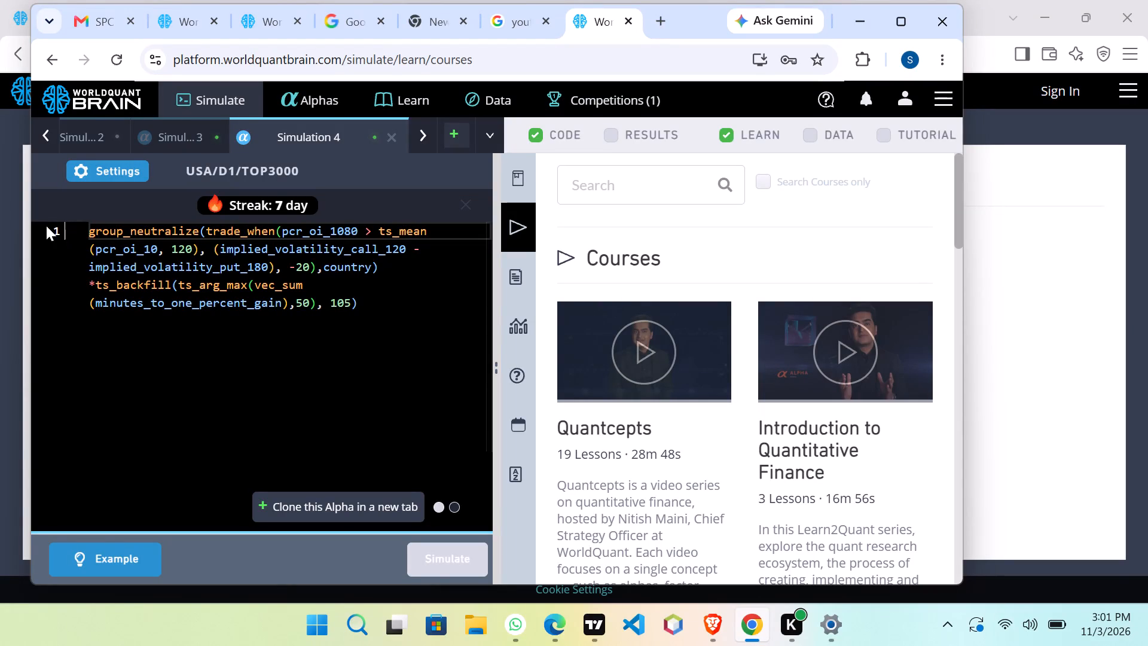
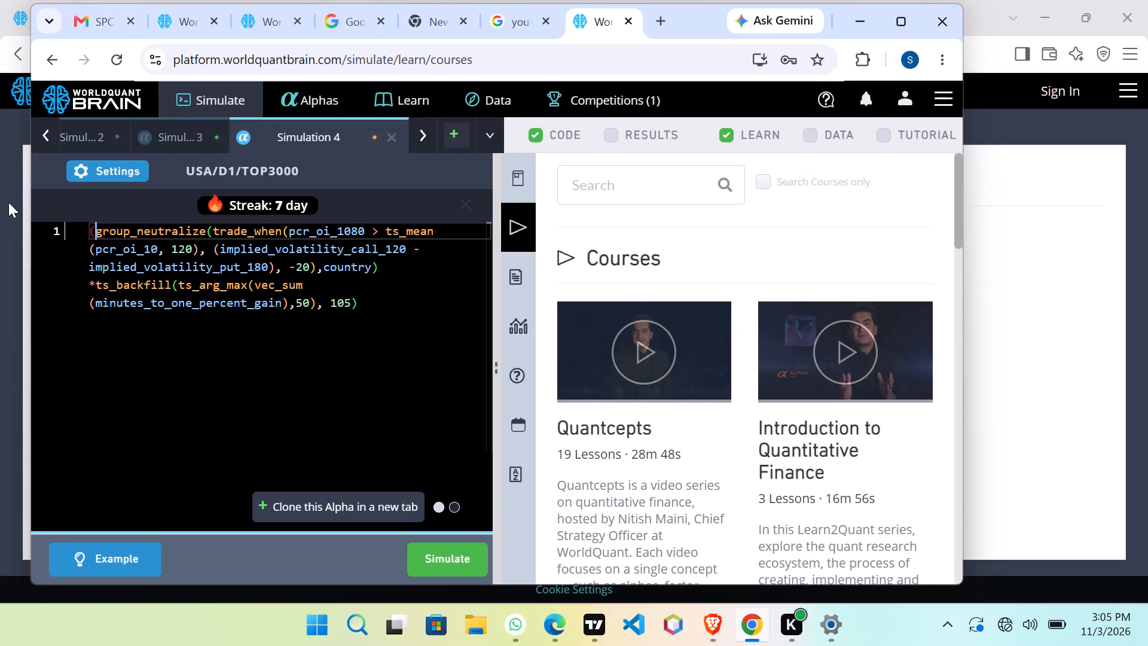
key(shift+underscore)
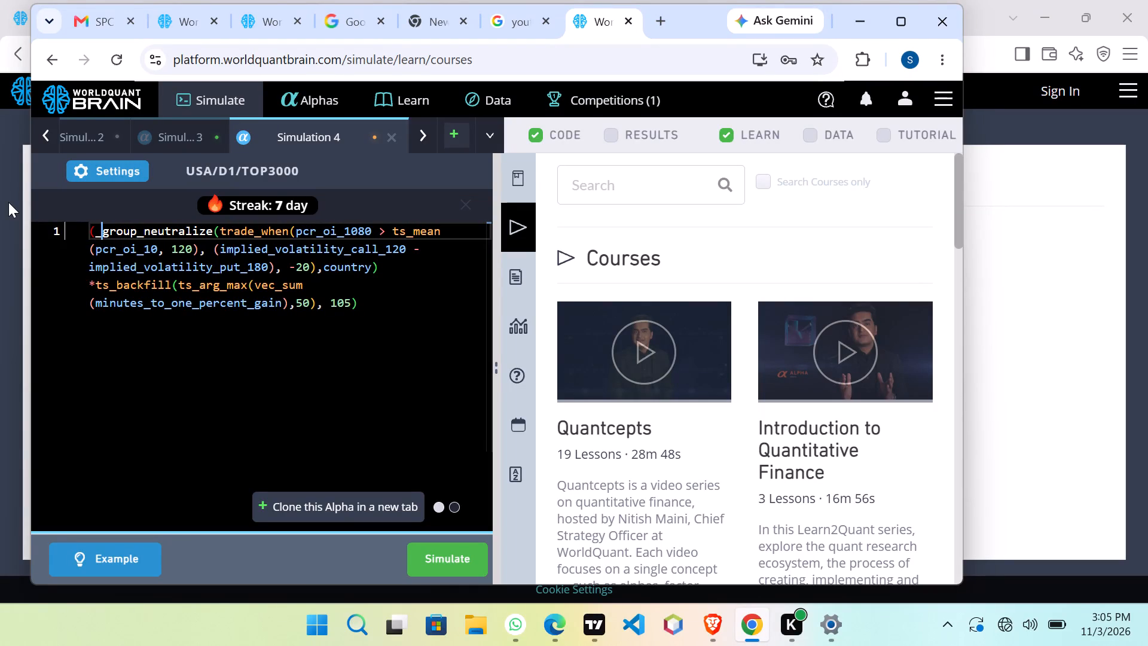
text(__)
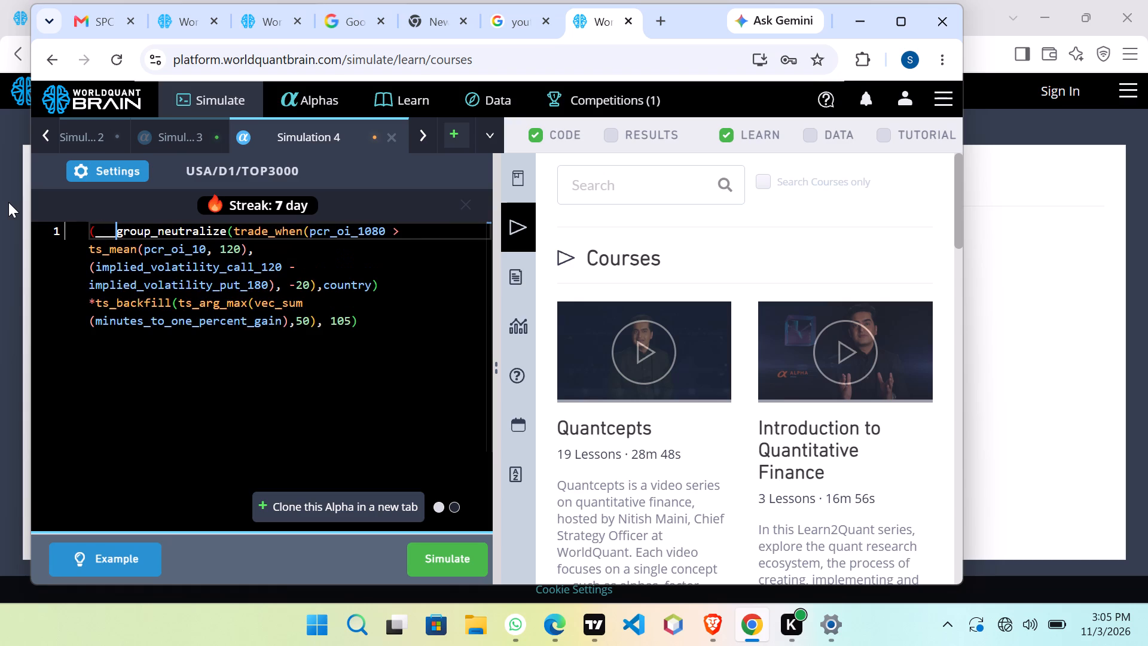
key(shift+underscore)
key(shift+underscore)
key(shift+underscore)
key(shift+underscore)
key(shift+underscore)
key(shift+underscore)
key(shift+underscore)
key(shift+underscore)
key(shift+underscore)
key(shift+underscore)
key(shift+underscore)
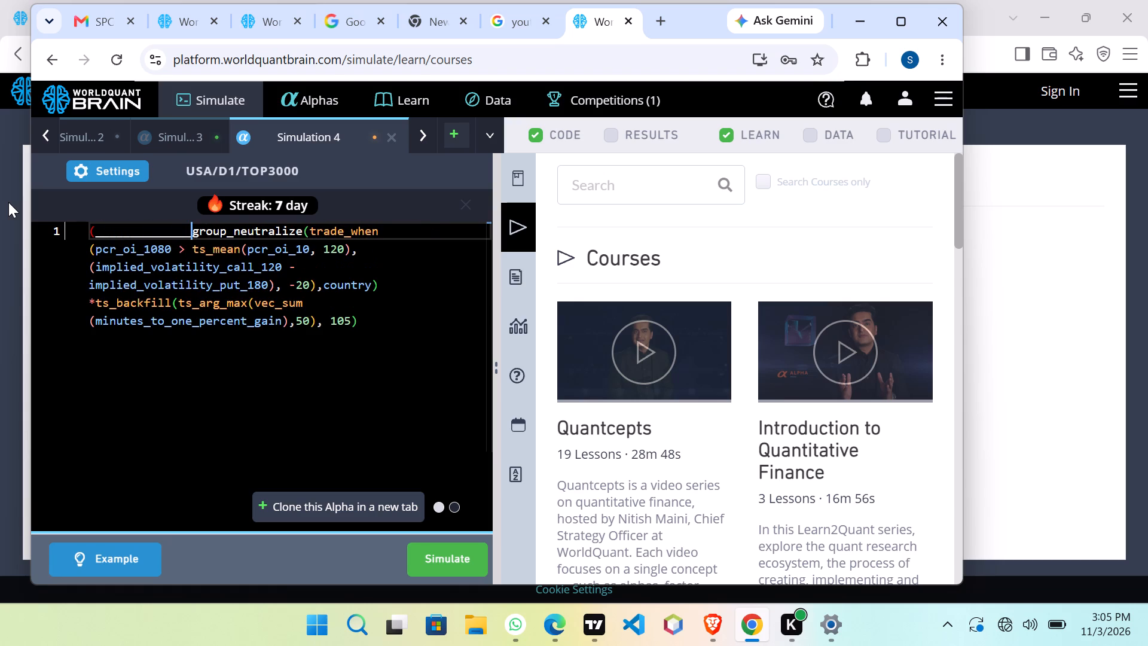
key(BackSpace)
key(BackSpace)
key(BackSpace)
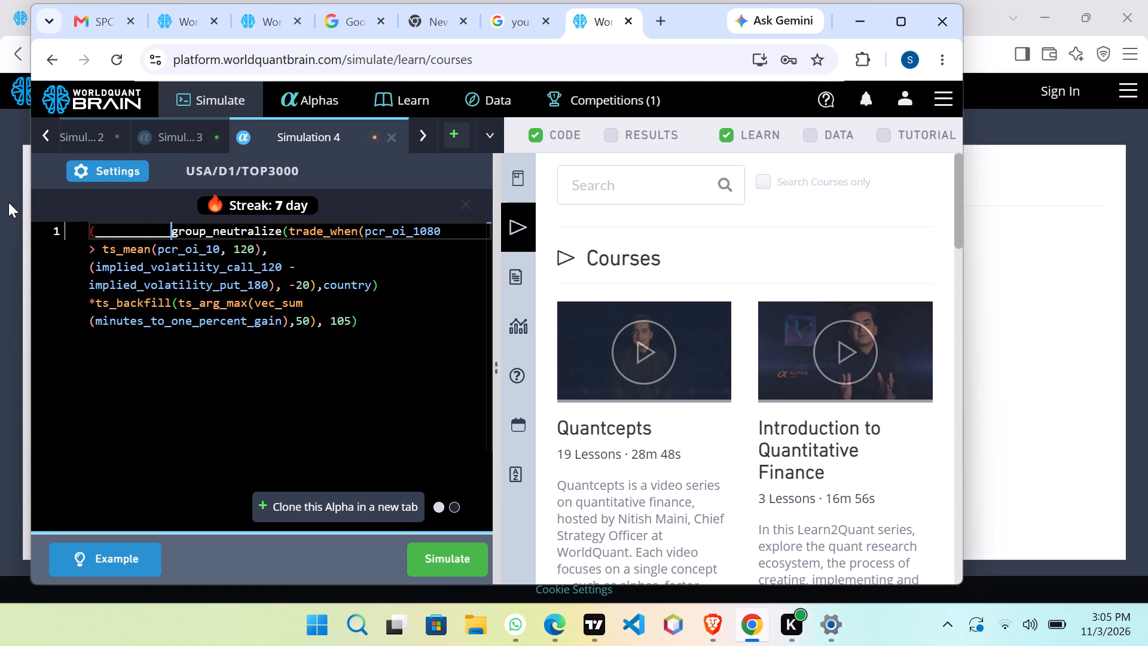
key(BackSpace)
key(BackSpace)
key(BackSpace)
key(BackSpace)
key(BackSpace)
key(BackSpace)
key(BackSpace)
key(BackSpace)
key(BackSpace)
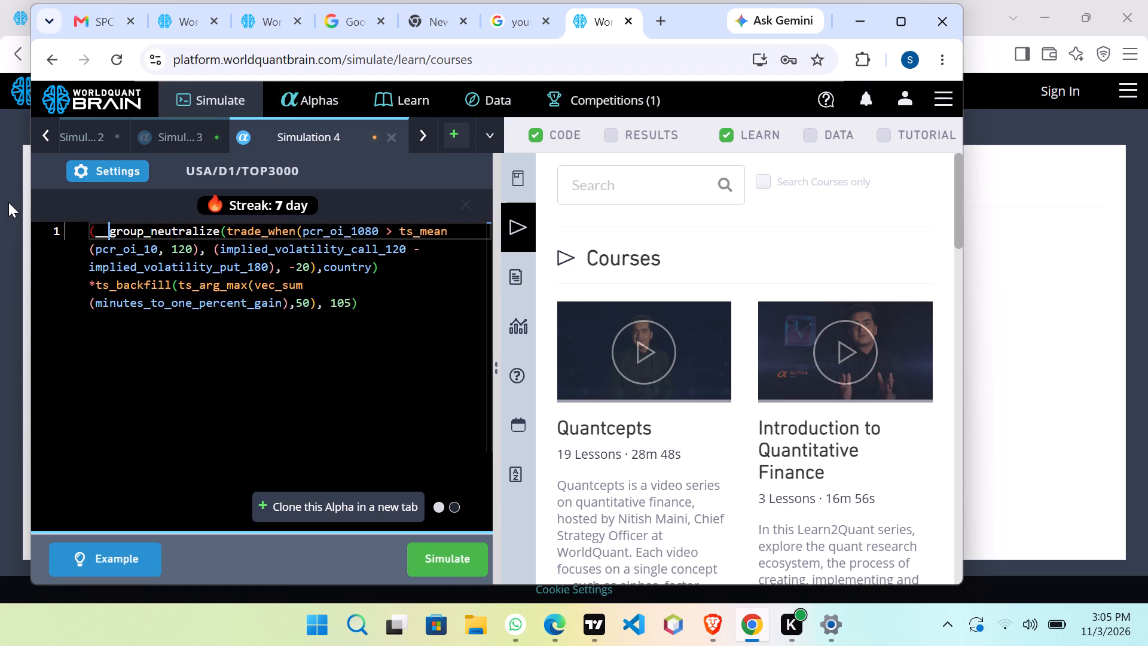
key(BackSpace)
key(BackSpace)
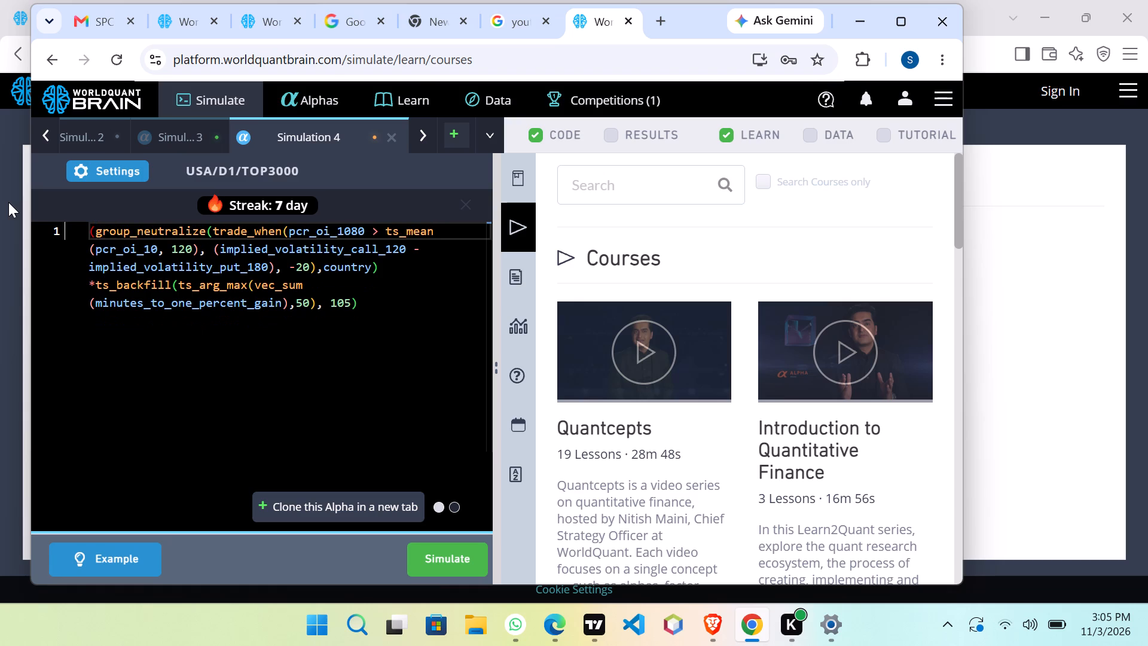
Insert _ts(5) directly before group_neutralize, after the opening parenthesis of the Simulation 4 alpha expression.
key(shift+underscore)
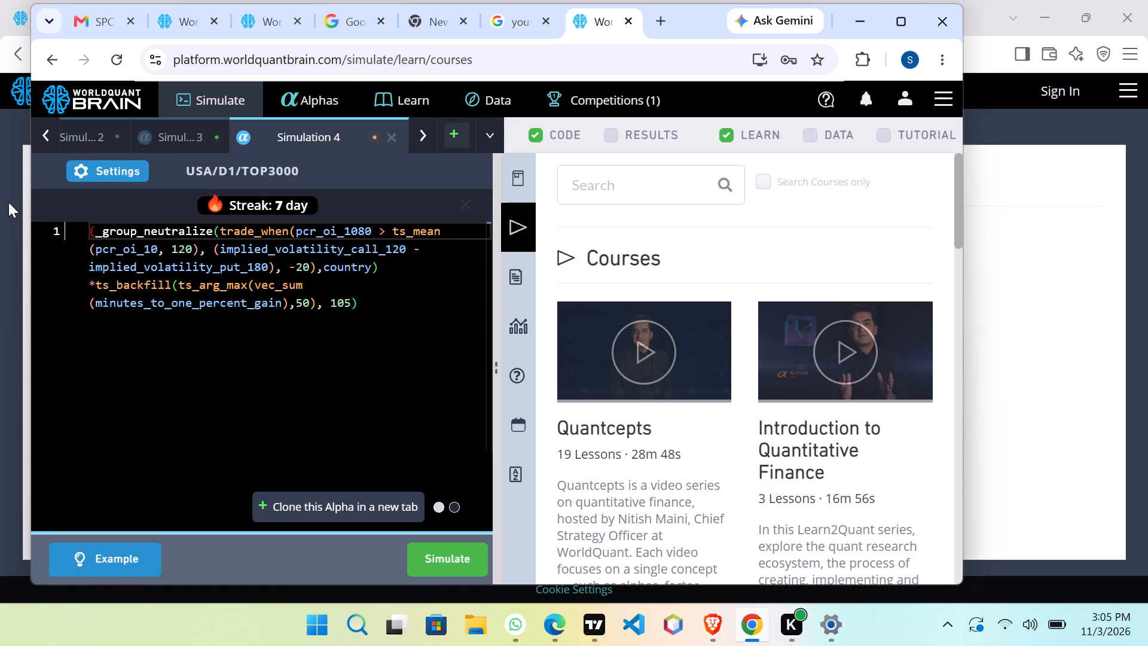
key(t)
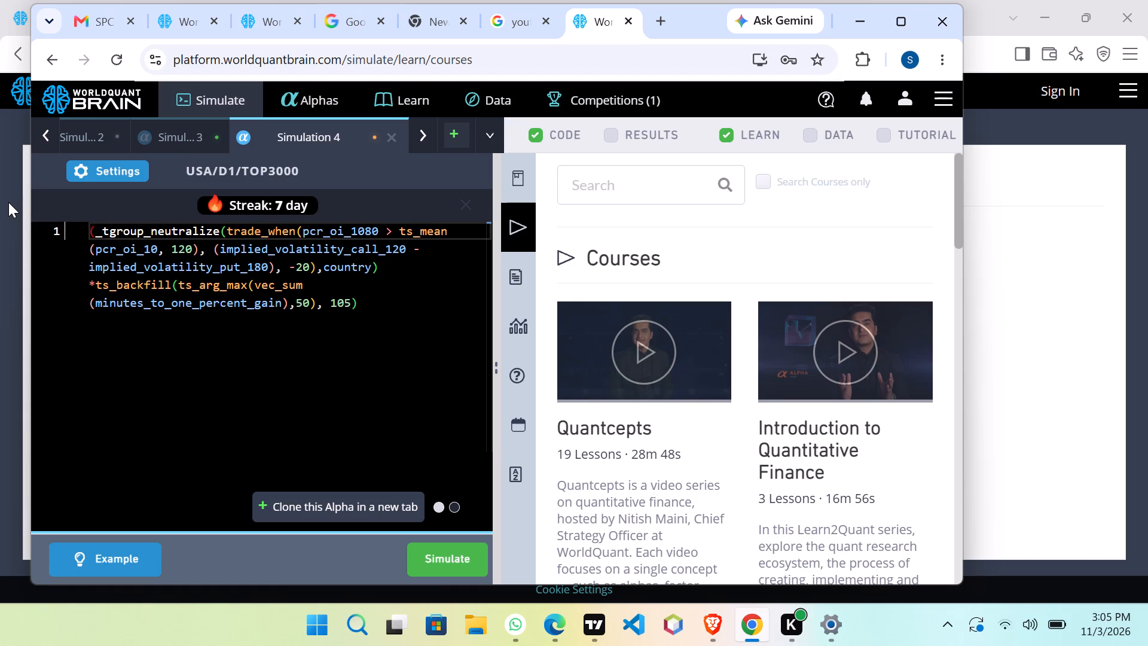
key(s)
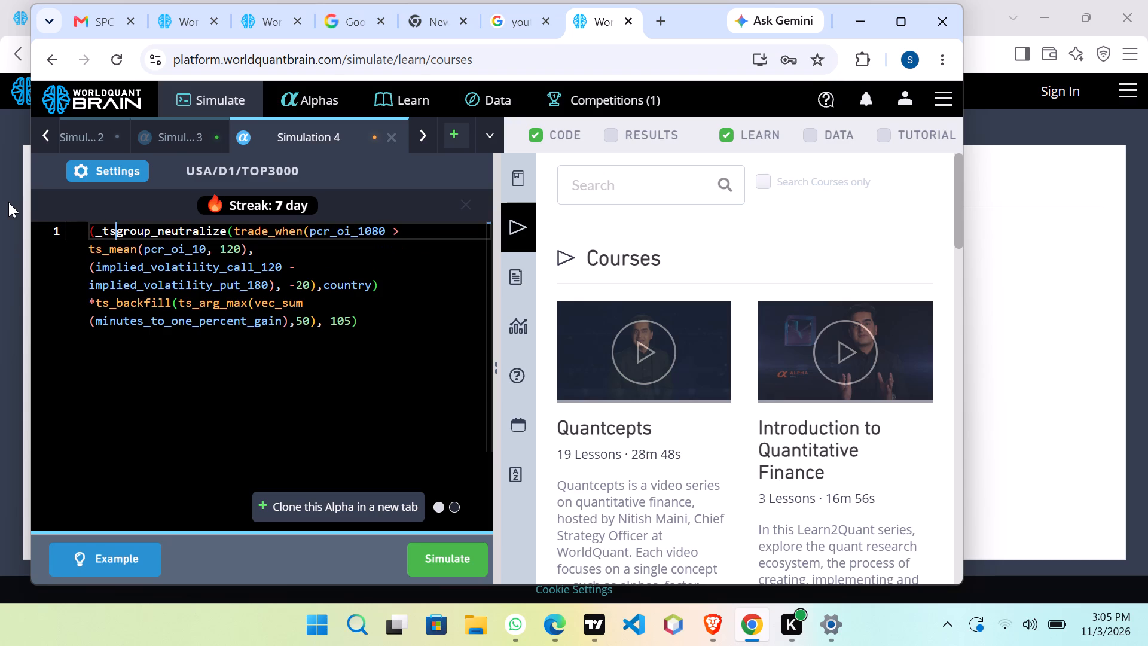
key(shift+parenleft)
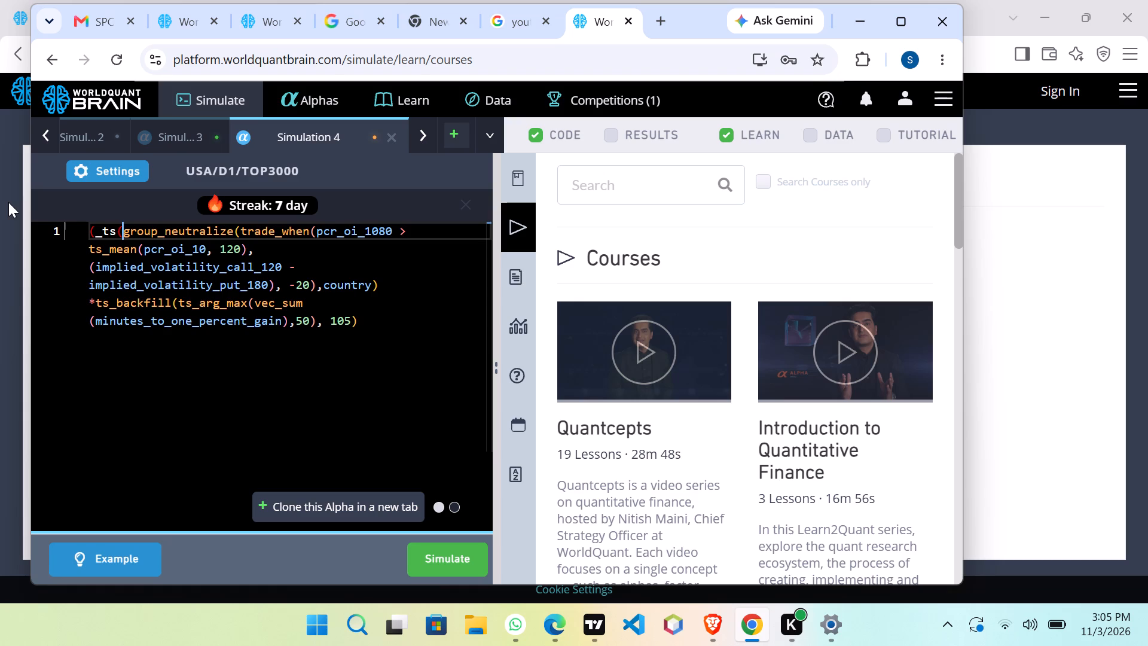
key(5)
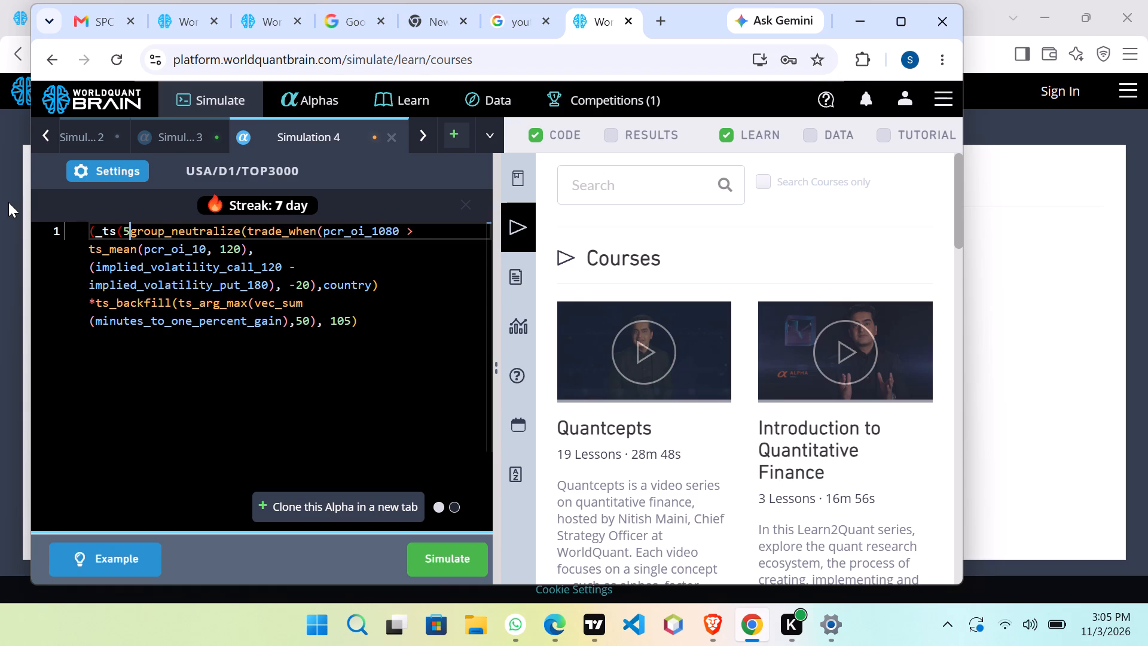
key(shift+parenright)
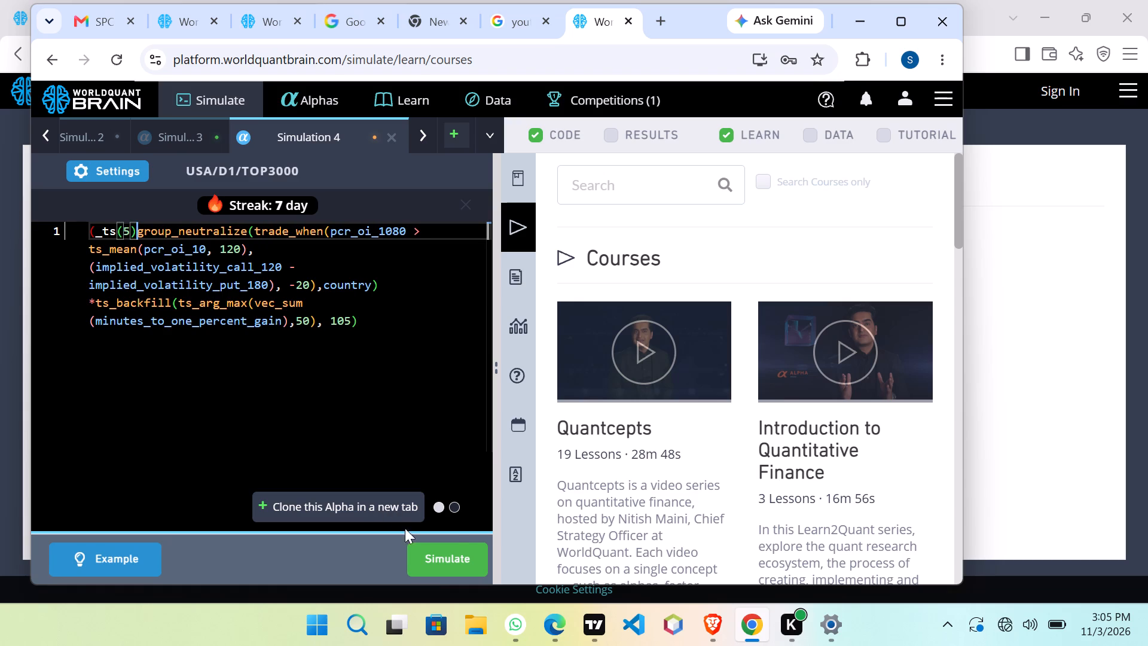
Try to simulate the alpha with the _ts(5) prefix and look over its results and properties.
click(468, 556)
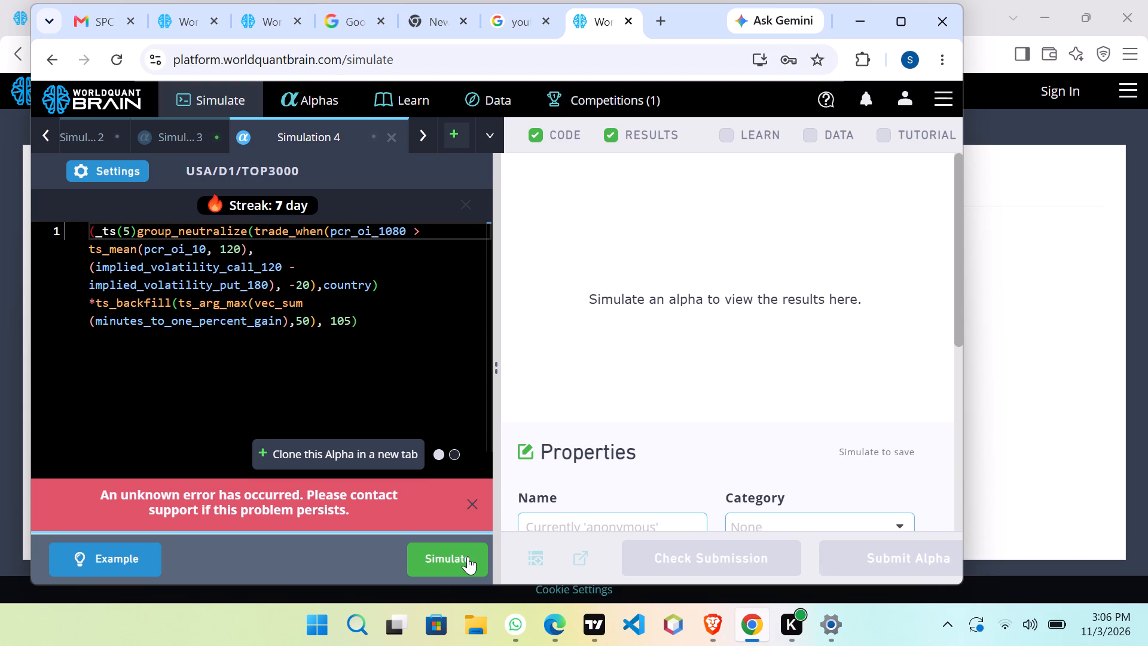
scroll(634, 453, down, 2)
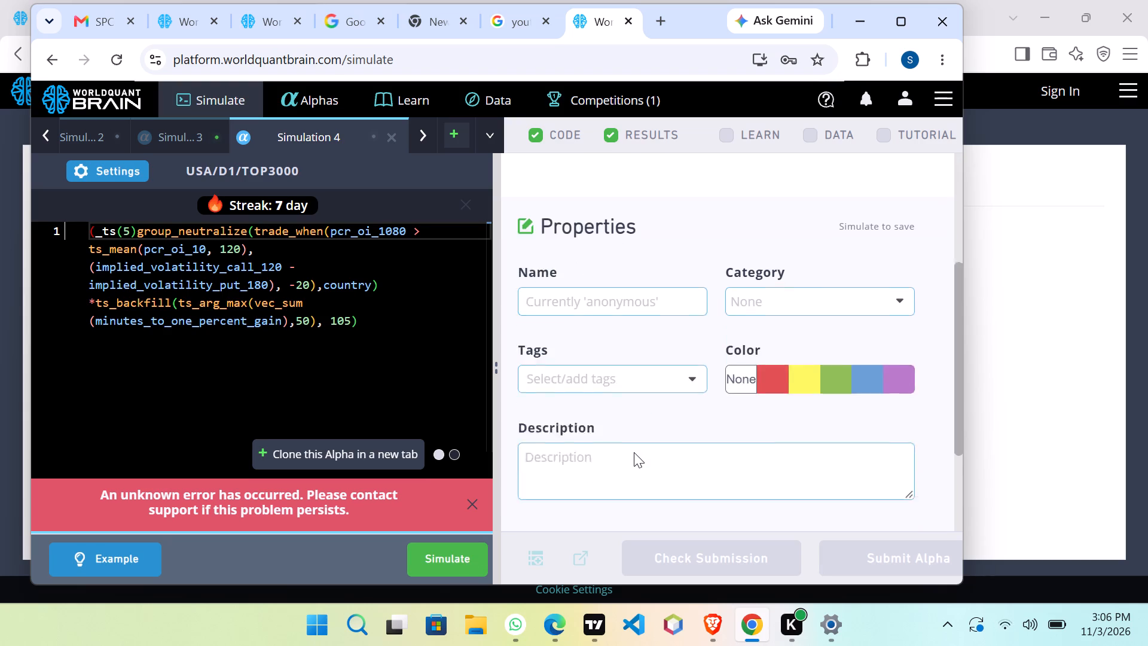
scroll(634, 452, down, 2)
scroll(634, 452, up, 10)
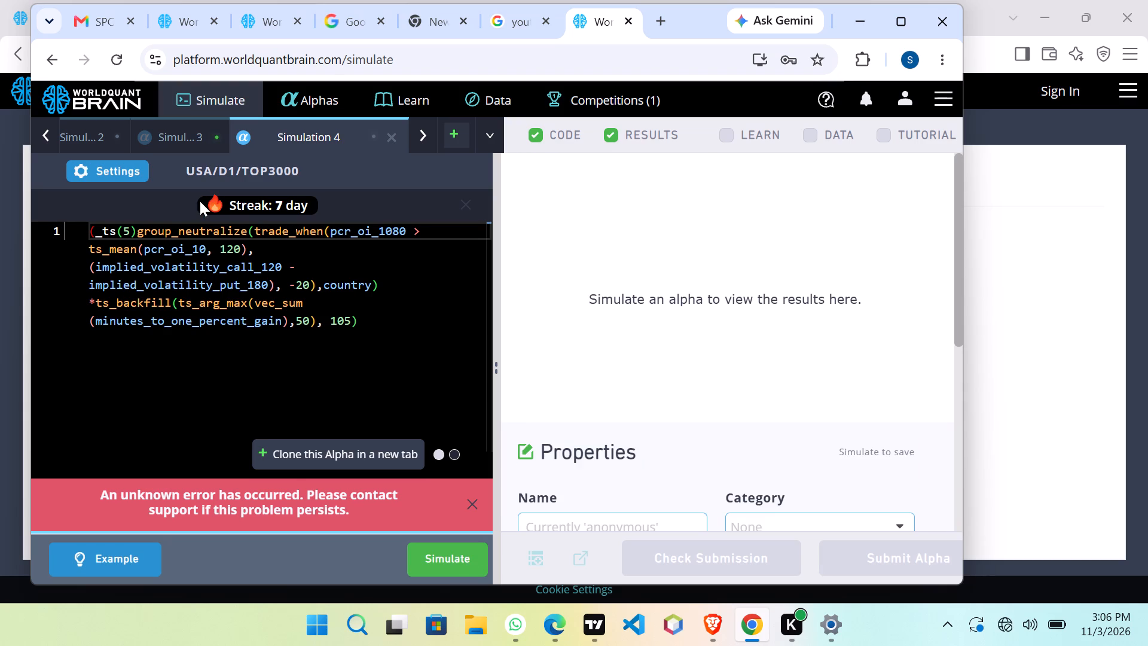
Delete the _ts(5) prefix and the opening parenthesis so the alpha expression starts with group_neutralize.
click(132, 234)
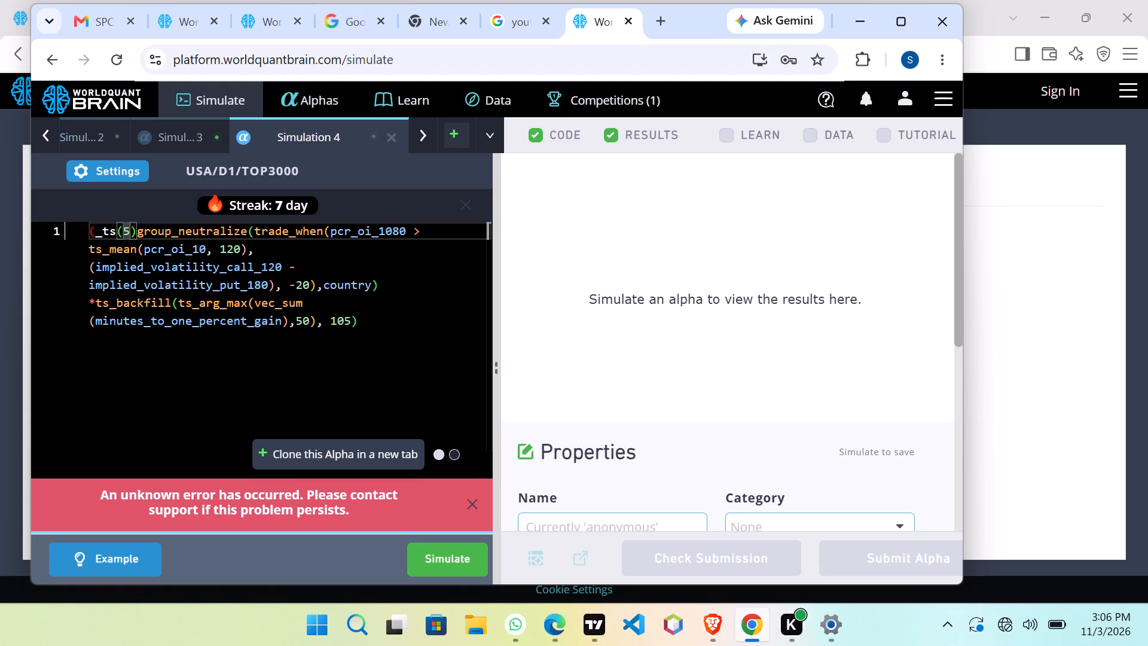
key(BackSpace)
key(BackSpace)
key(BackSpace)
key(BackSpace)
key(BackSpace)
key(BackSpace)
key(BackSpace)
key(BackSpace)
key(BackSpace)
key(BackSpace)
key(BackSpace)
key(BackSpace)
key(BackSpace)
key(BackSpace)
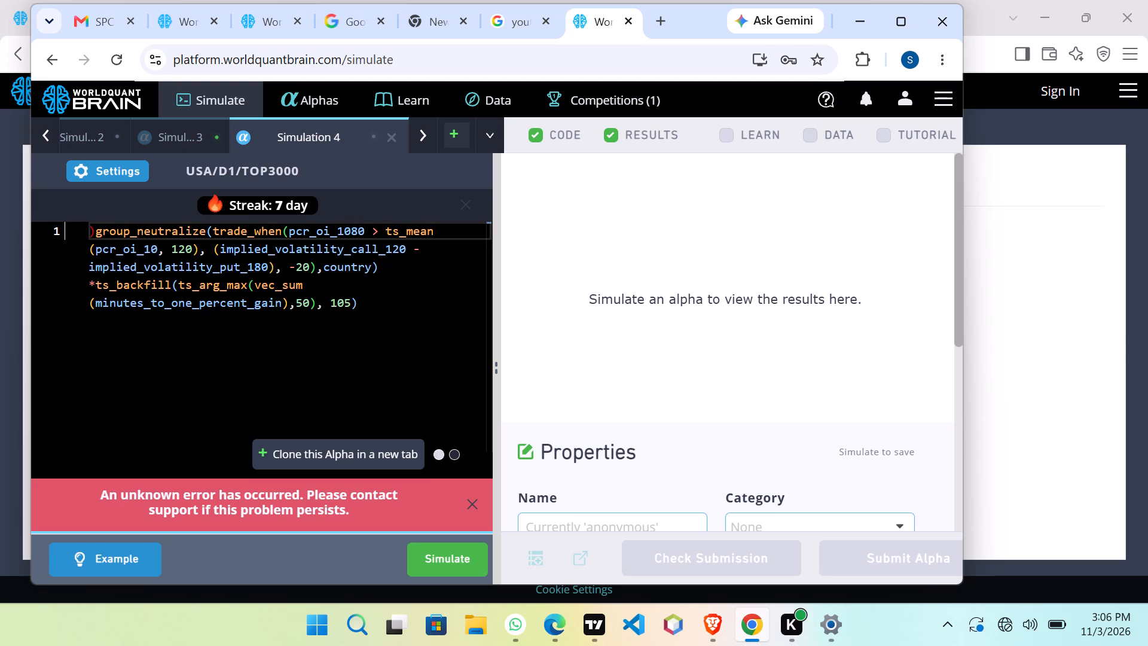
click(94, 232)
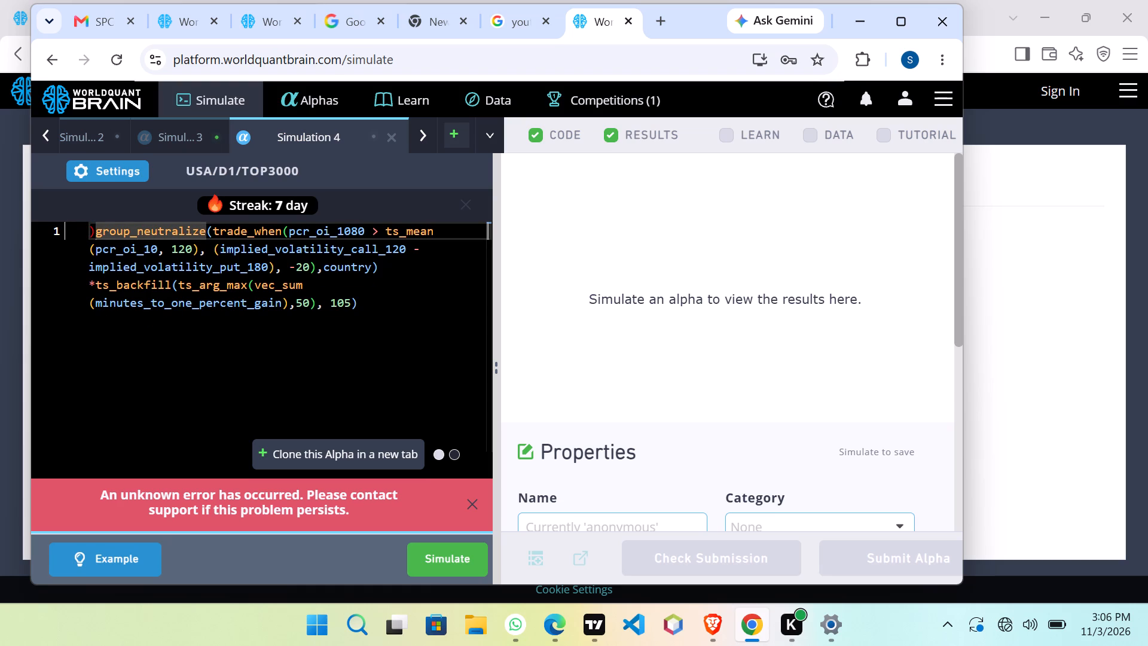
key(BackSpace)
key(BackSpace)
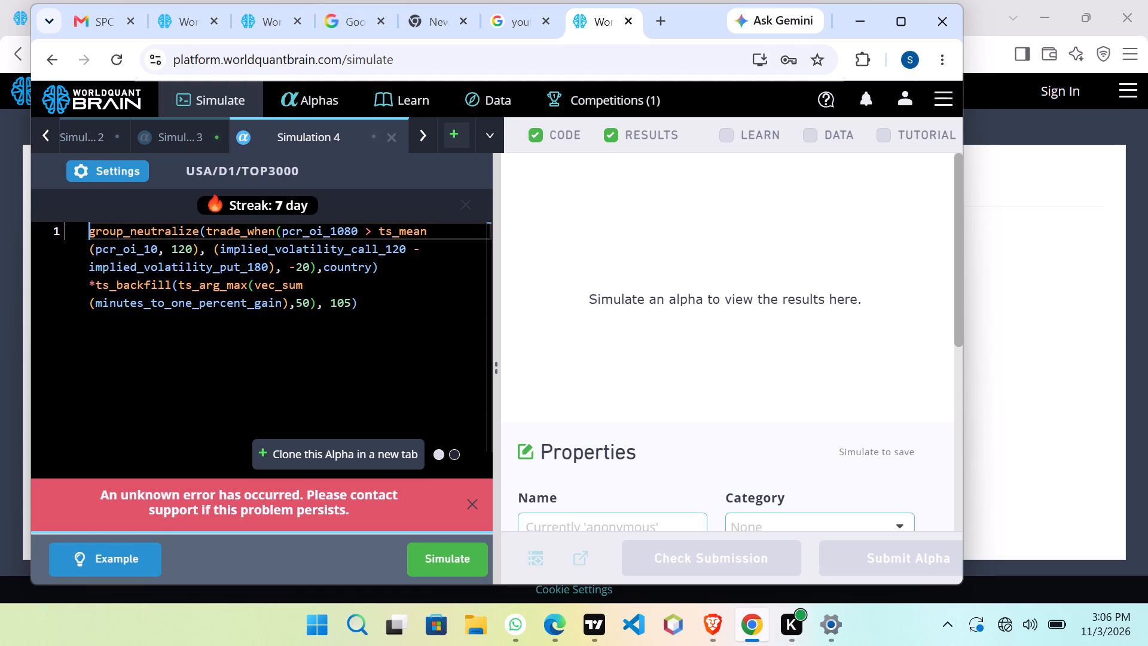
Dismiss the error message and try simulating the cleaned-up alpha expression again.
click(469, 499)
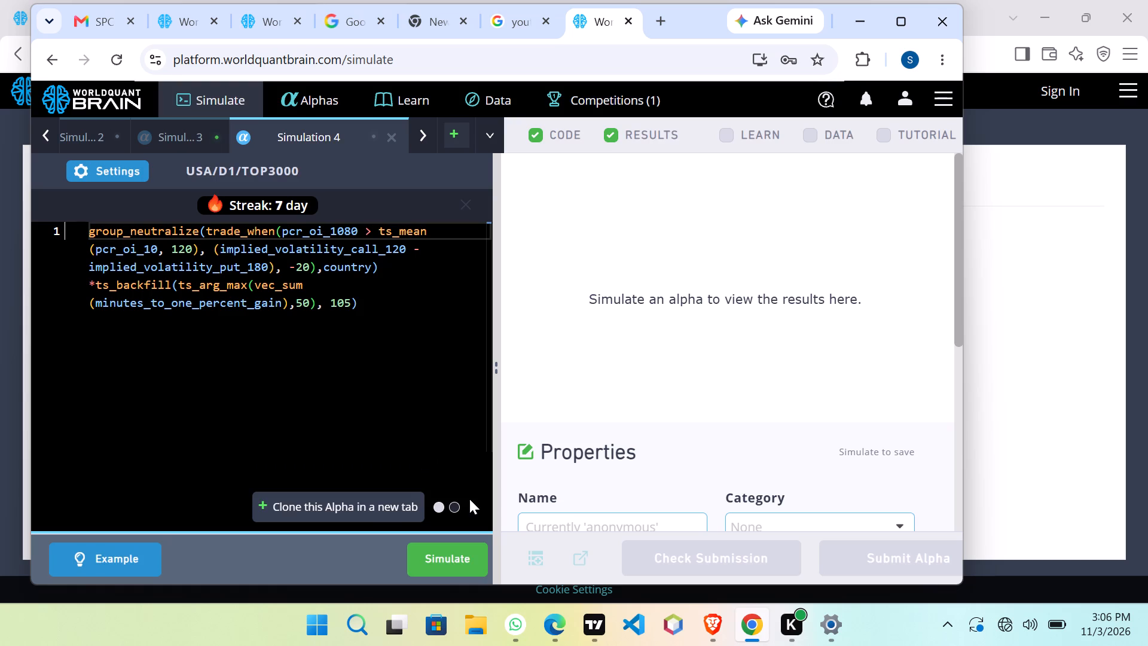
click(461, 548)
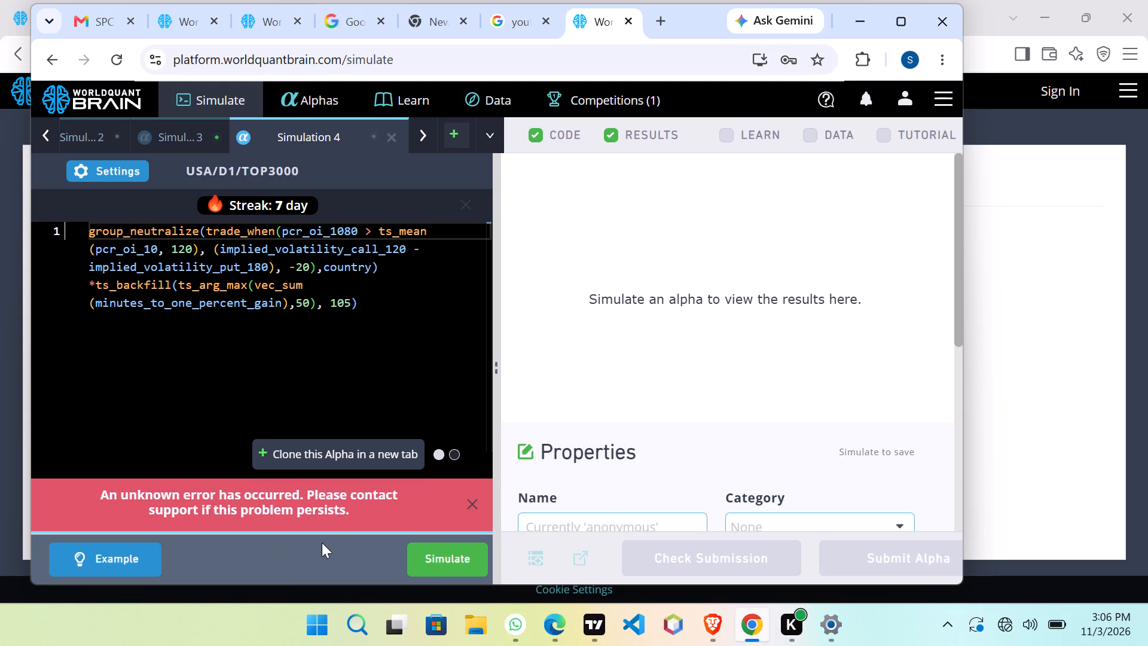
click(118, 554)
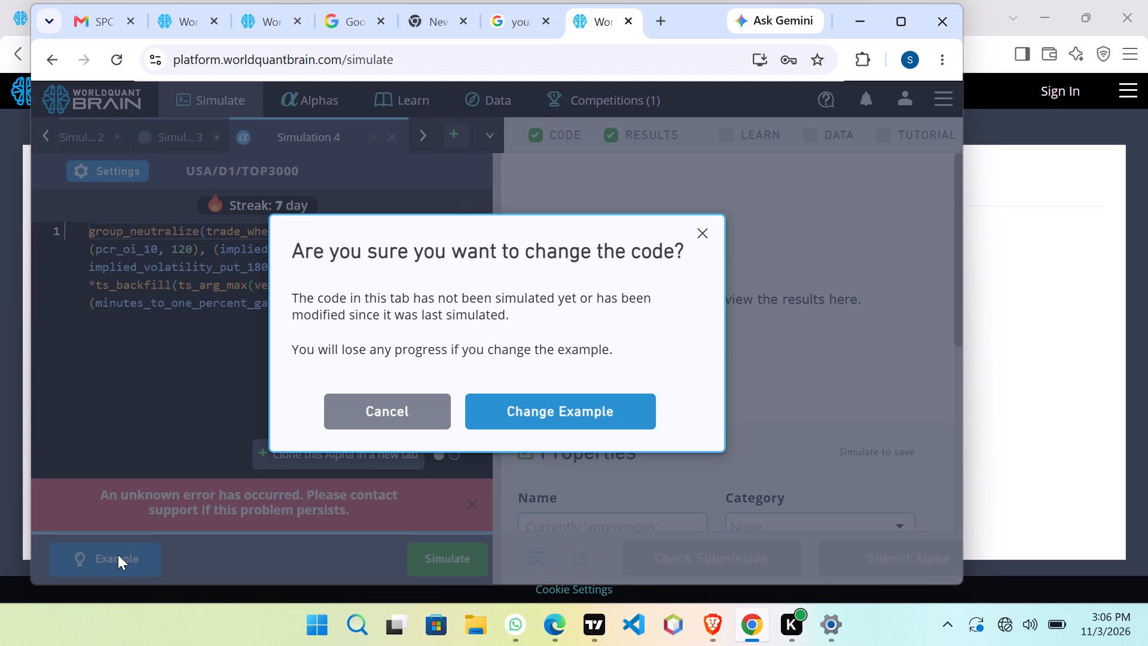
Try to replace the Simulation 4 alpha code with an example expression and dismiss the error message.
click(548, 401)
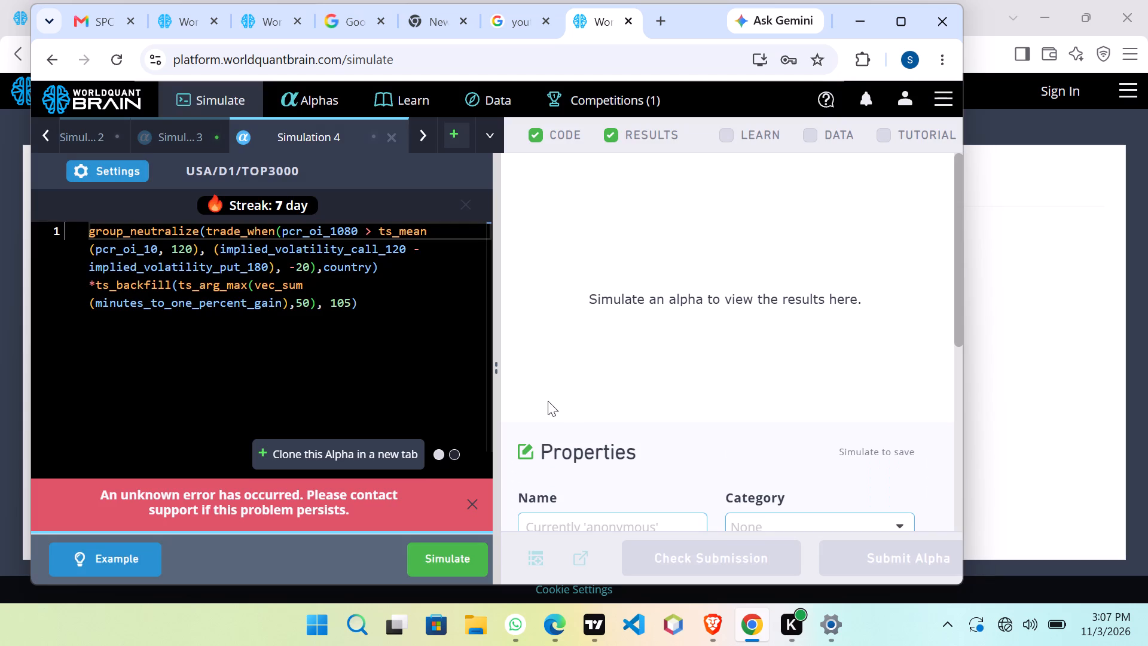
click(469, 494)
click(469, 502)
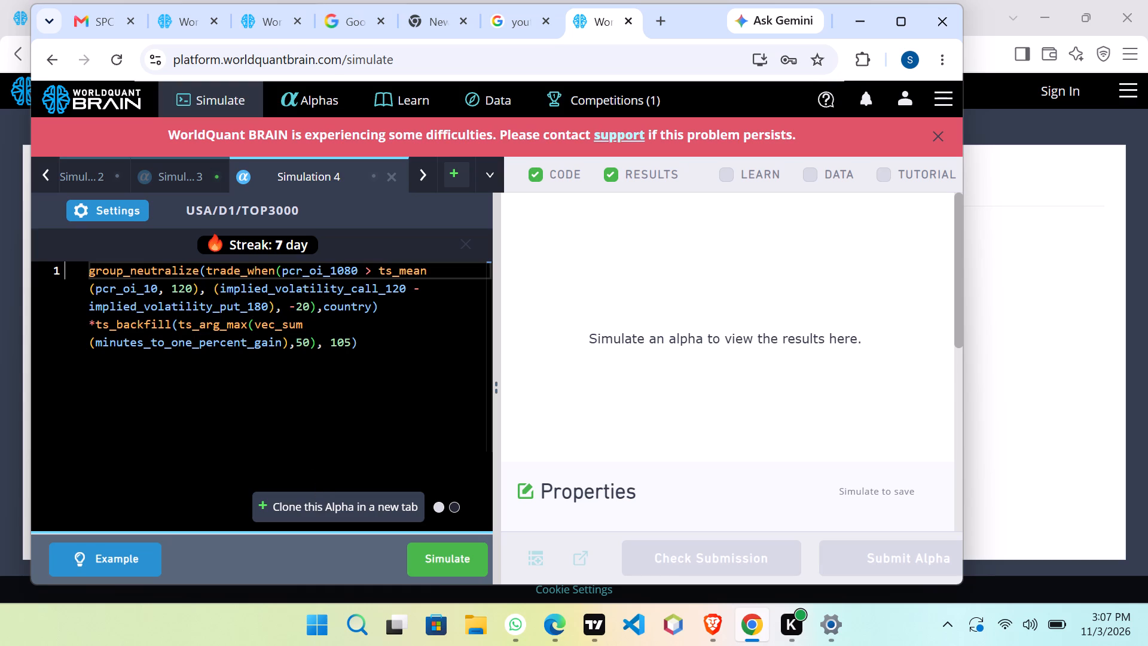
Open the simulation settings for Simulation 4.
click(117, 206)
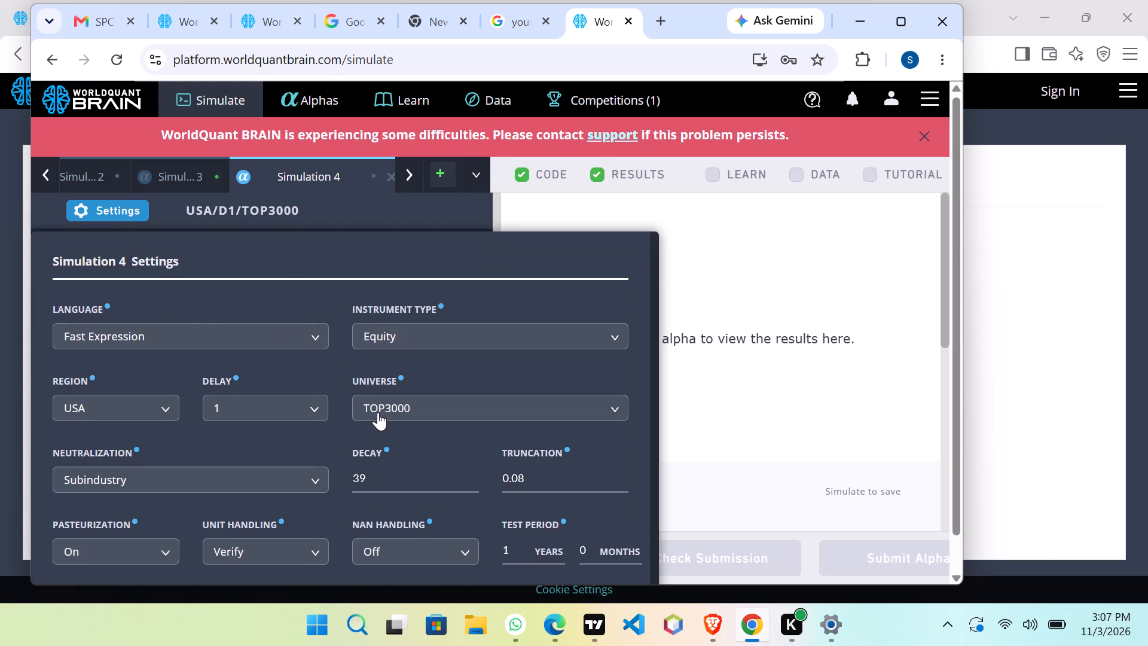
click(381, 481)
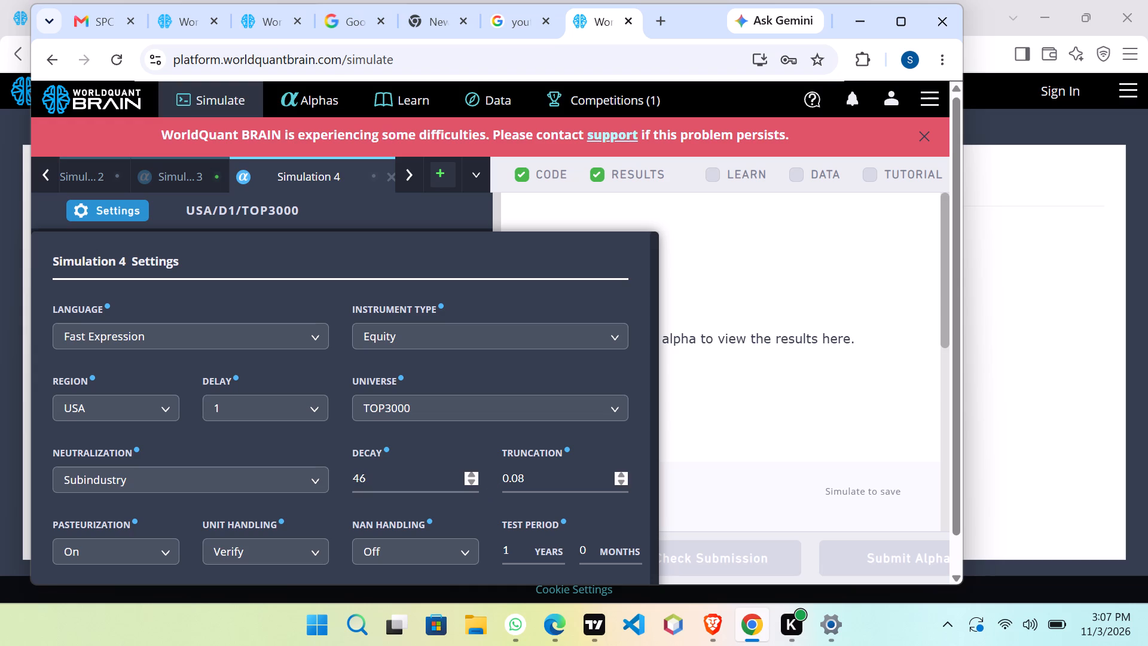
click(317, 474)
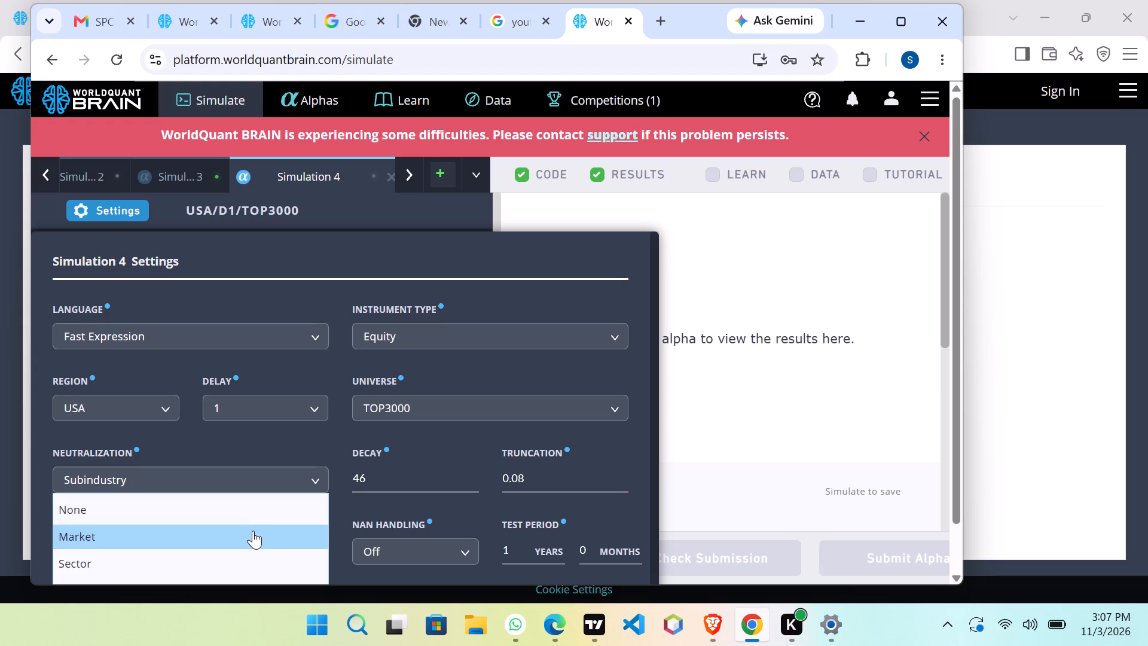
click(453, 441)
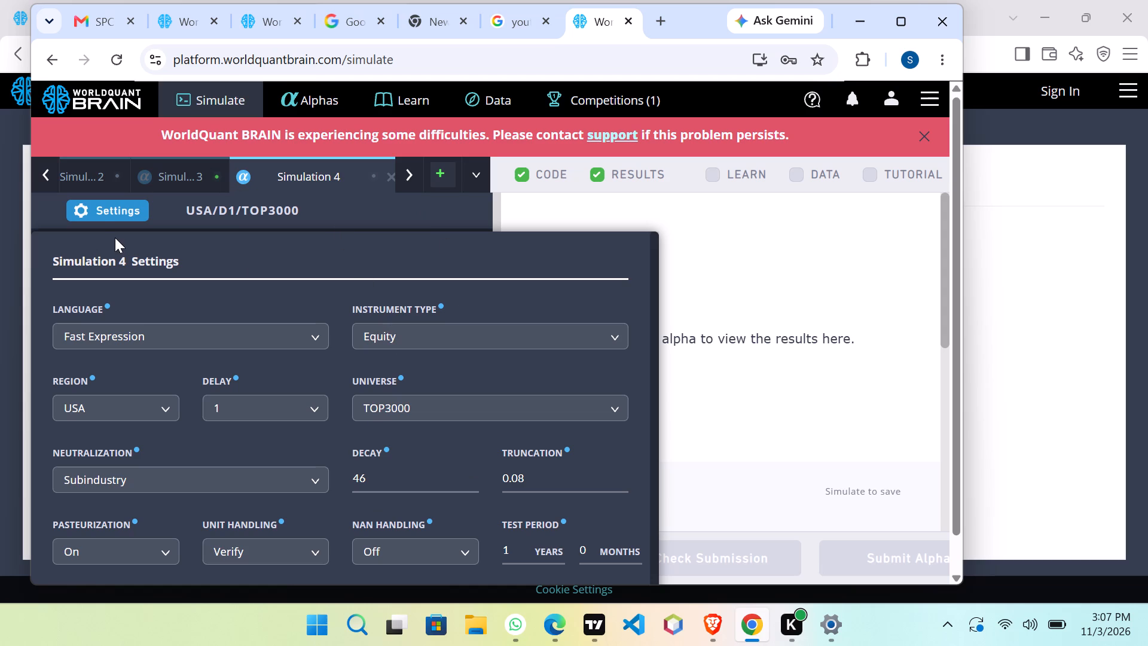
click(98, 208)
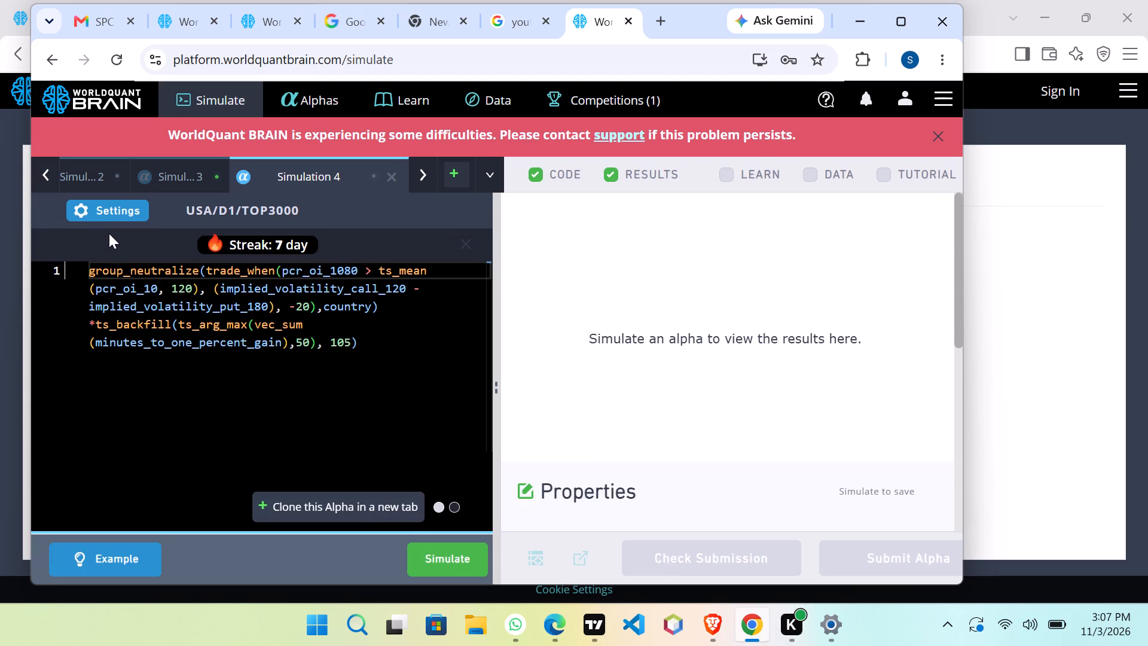
Set the decay to 43 in the Simulation 4 settings and apply the change.
click(107, 209)
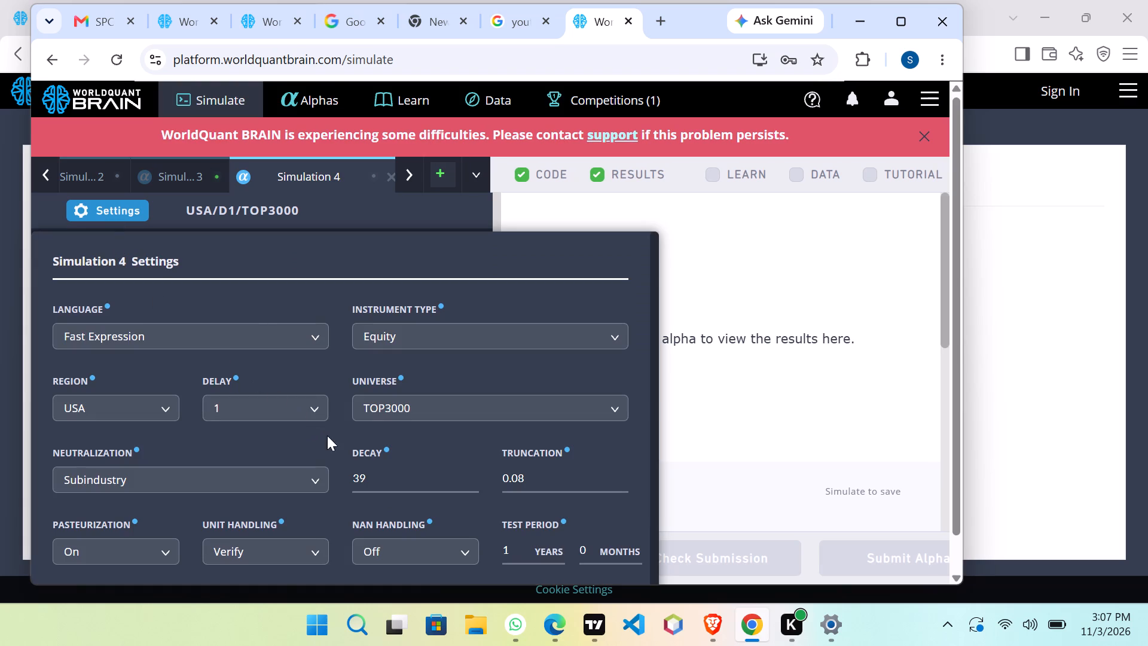
click(371, 479)
scroll(372, 474, down, 1)
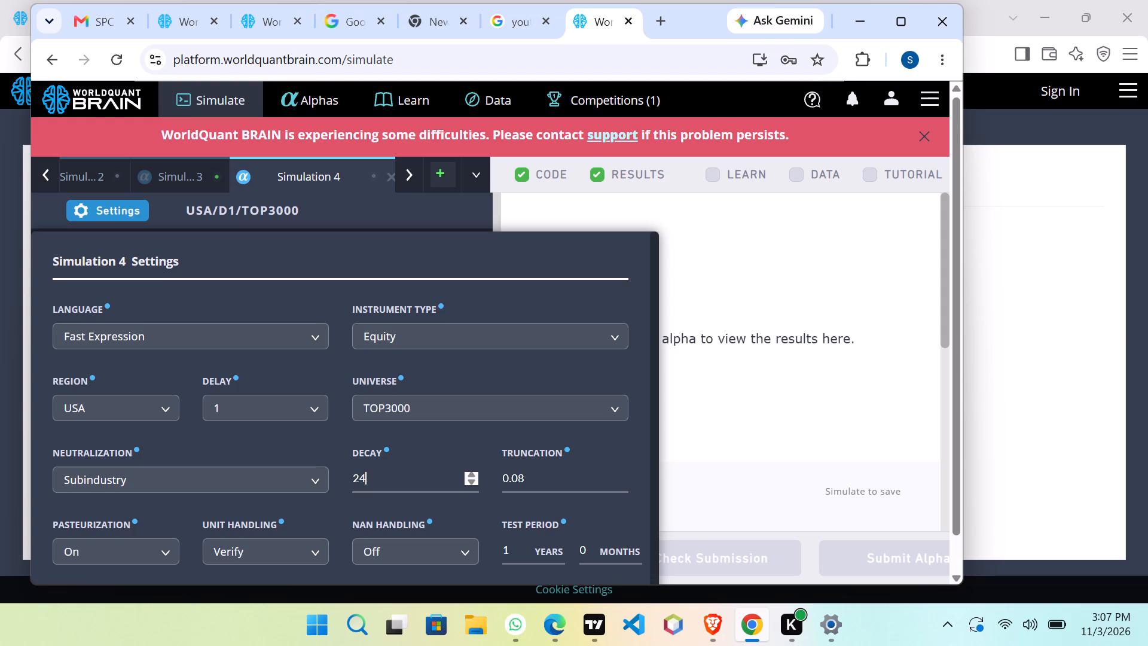
scroll(372, 474, up, 1)
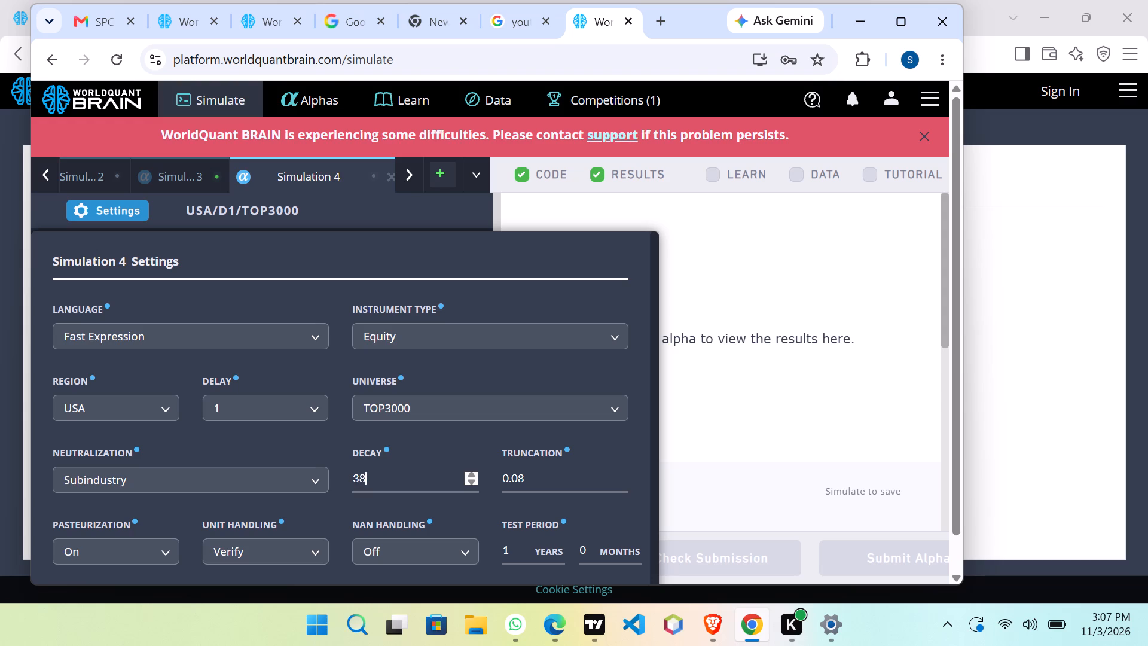
scroll(372, 474, up, 1)
click(372, 474)
scroll(508, 531, down, 1)
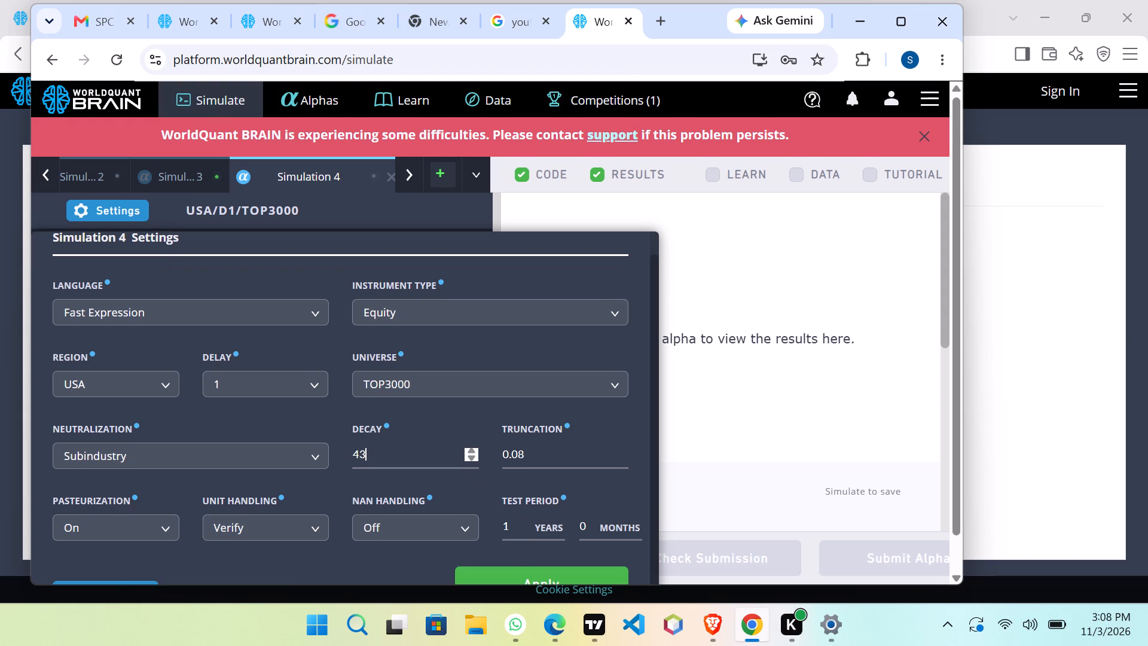
scroll(508, 531, down, 1)
click(529, 557)
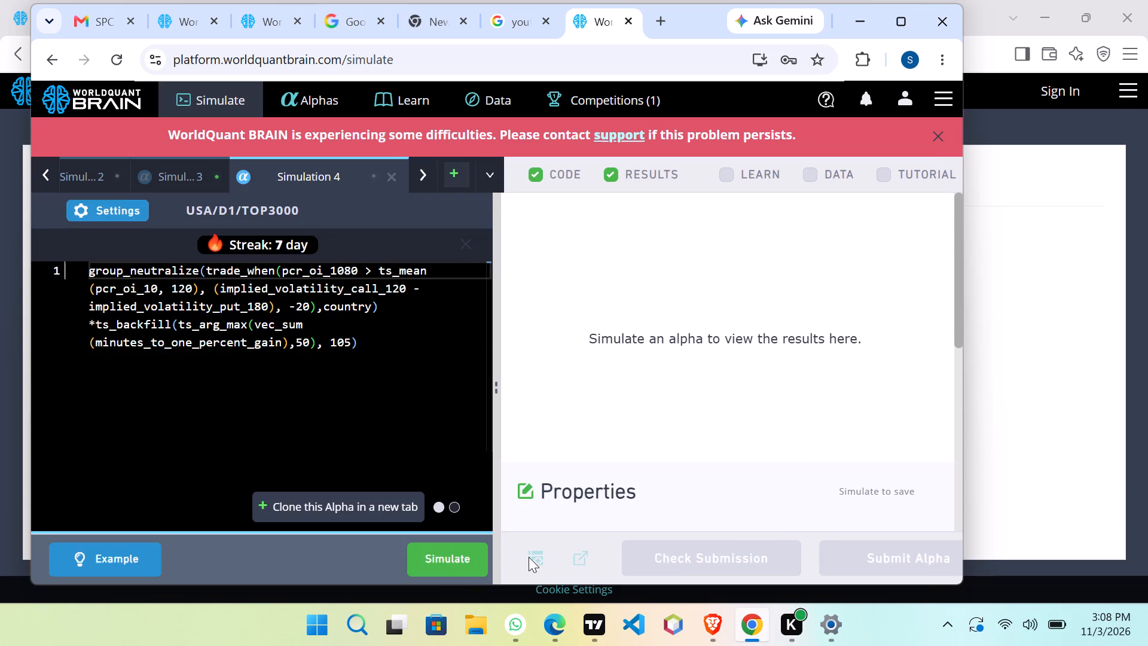
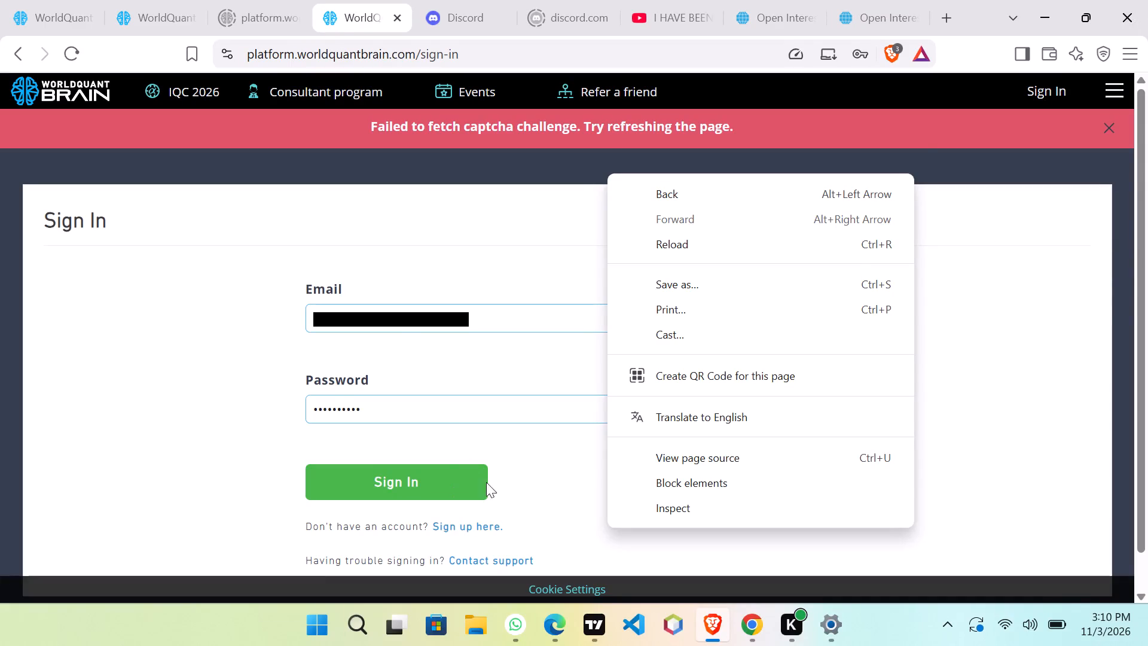
Dismiss the open pop-up and sign in to WorldQuant BRAIN with the saved account credentials already filled in.
click(468, 489)
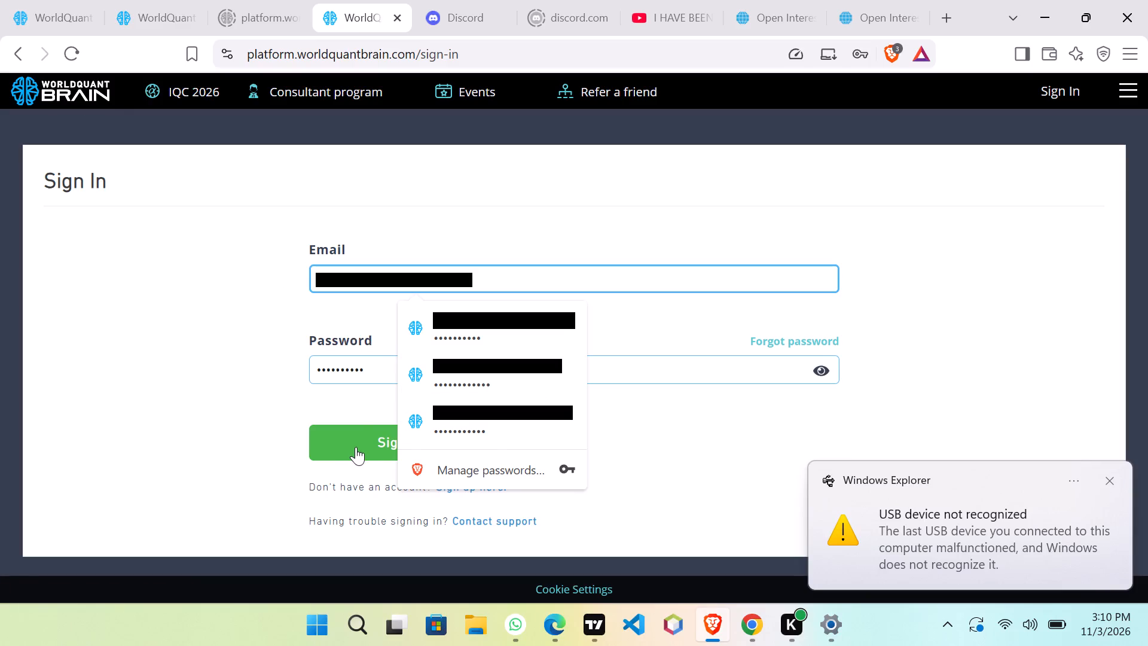
click(355, 443)
click(352, 439)
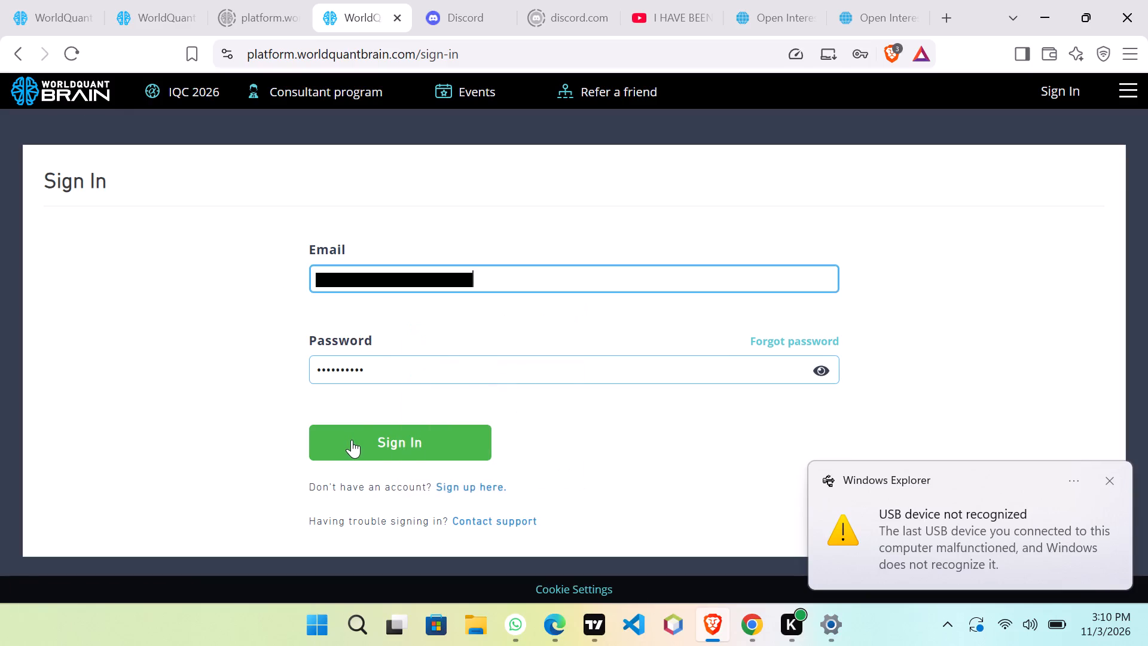
triple_click(352, 440)
triple_click(352, 437)
triple_click(354, 436)
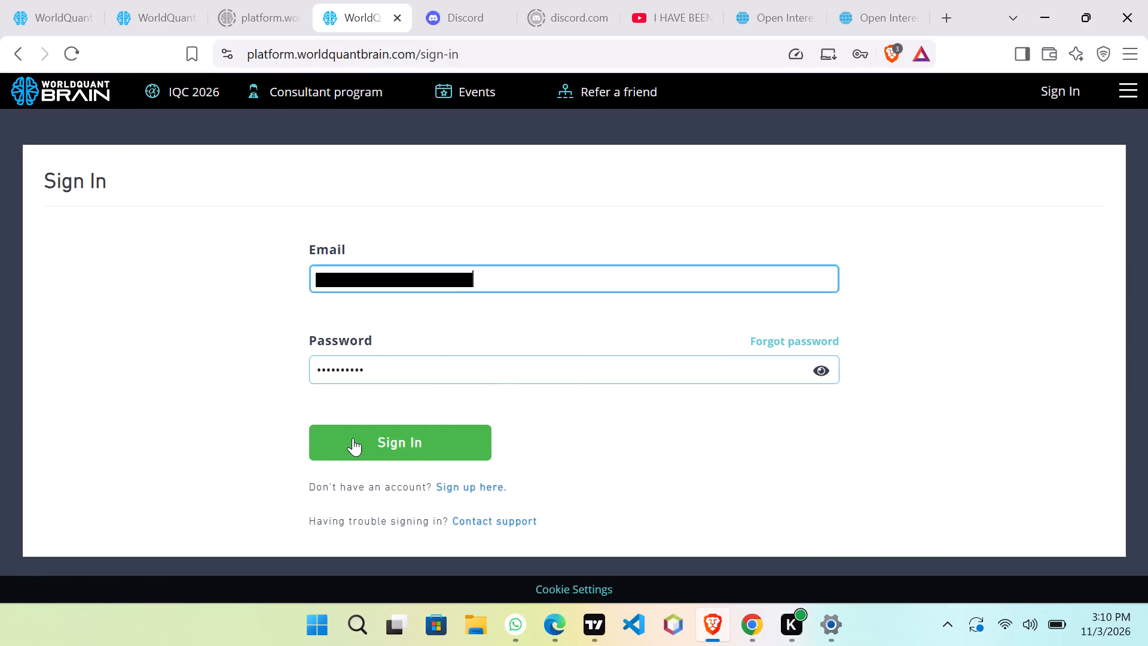
triple_click(352, 440)
click(351, 439)
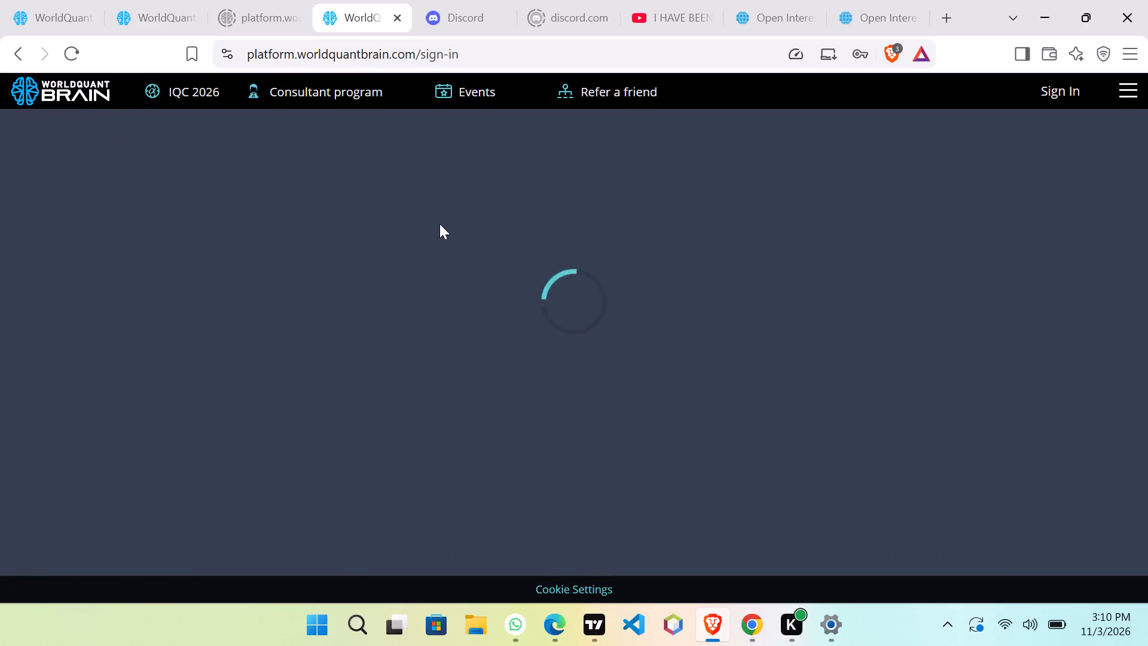
Switch to the open YouTube video "I HAVE BEEN OKAY - BIEN".
click(686, 11)
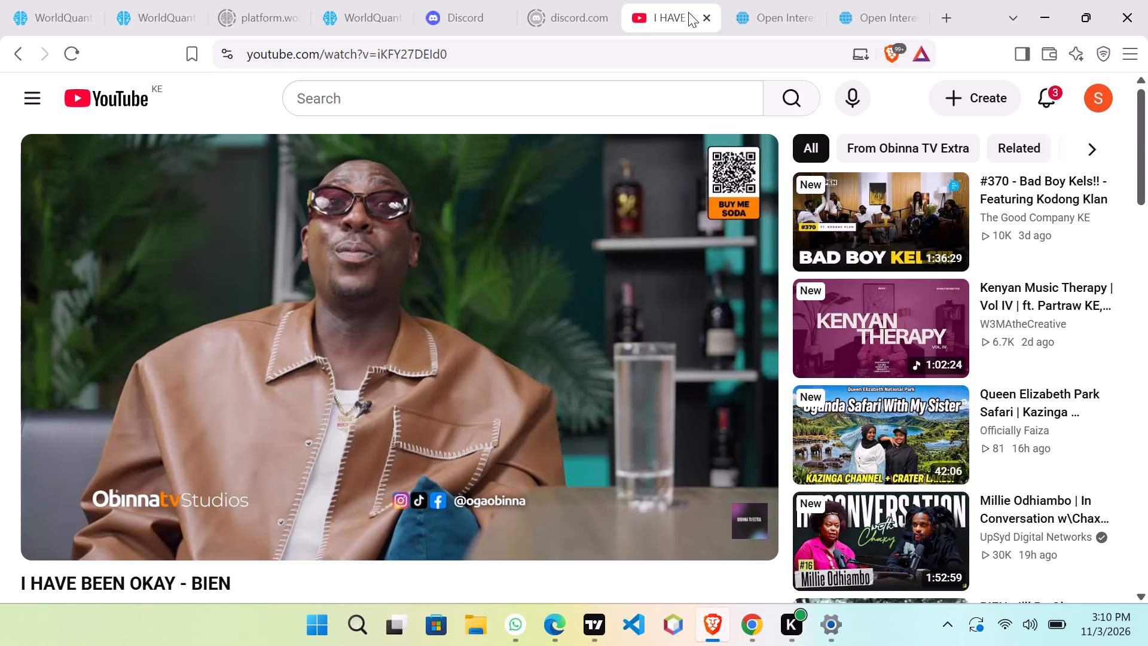
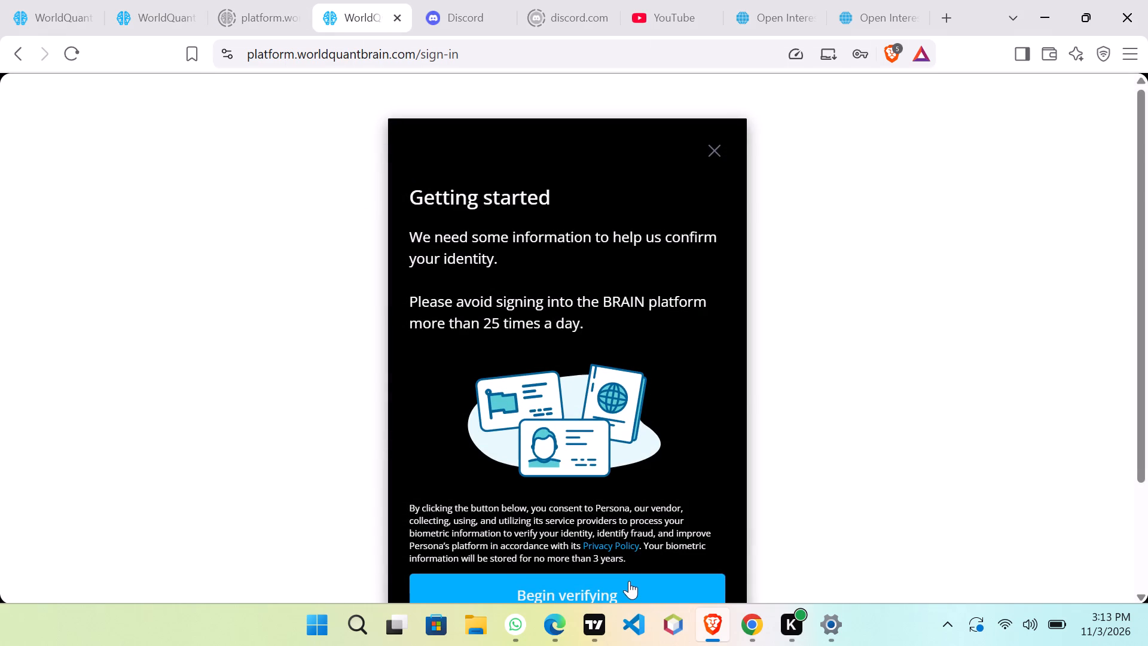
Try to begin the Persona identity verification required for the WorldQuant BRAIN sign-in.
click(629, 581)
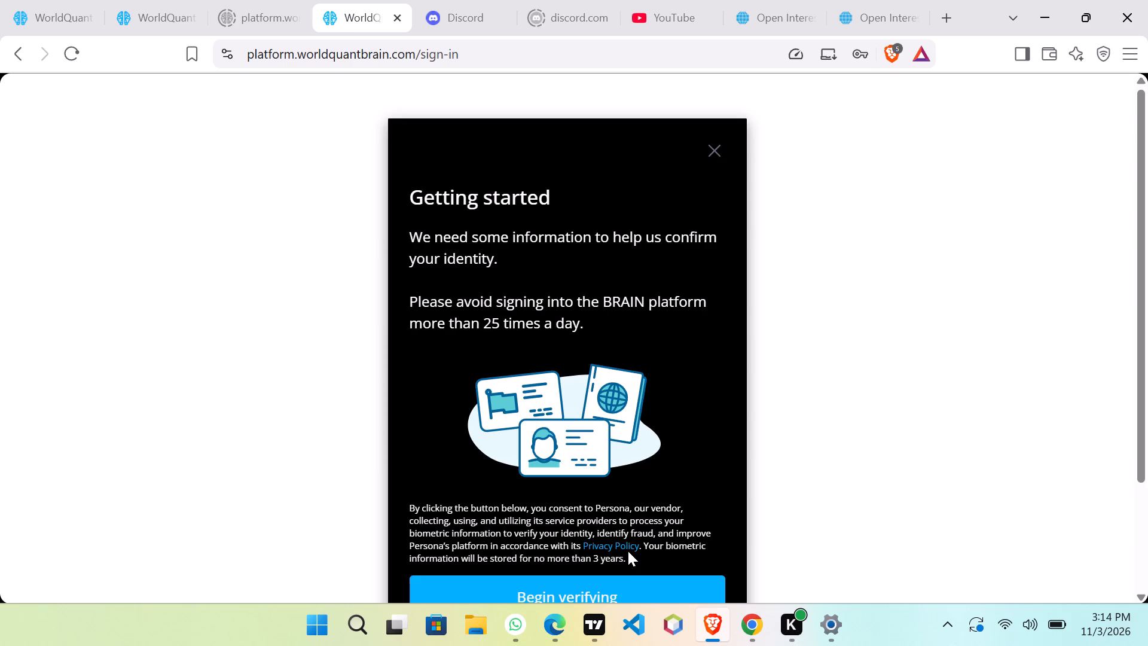
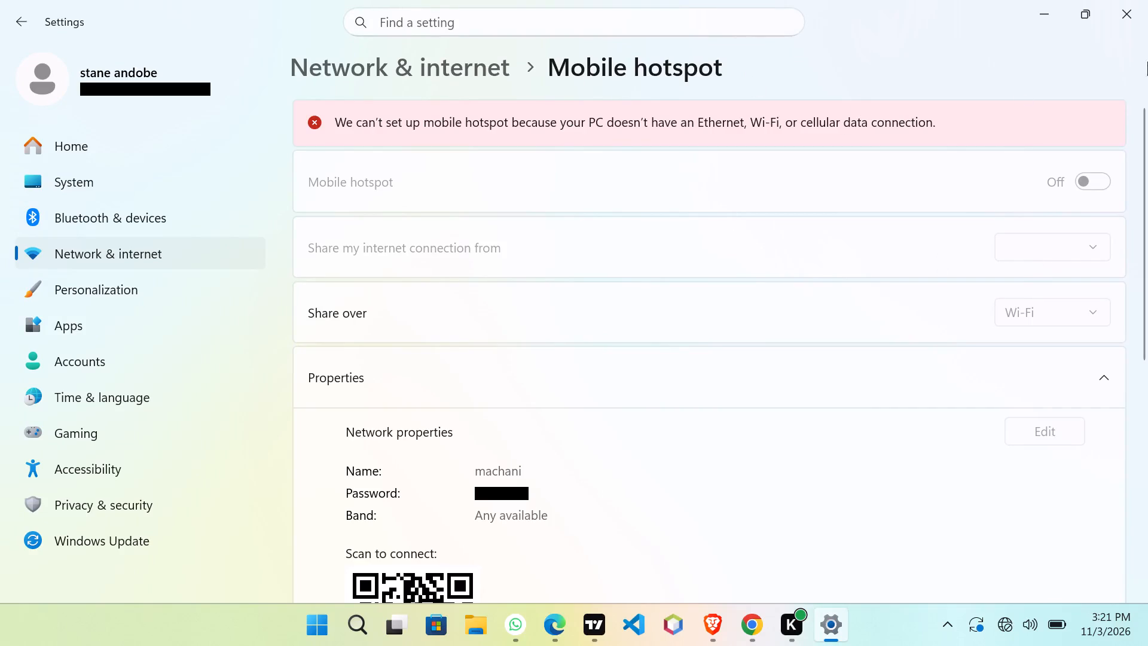
Minimize the Mobile hotspot settings window to return to Simulation 4 on WorldQuant BRAIN in Chrome.
click(1047, 11)
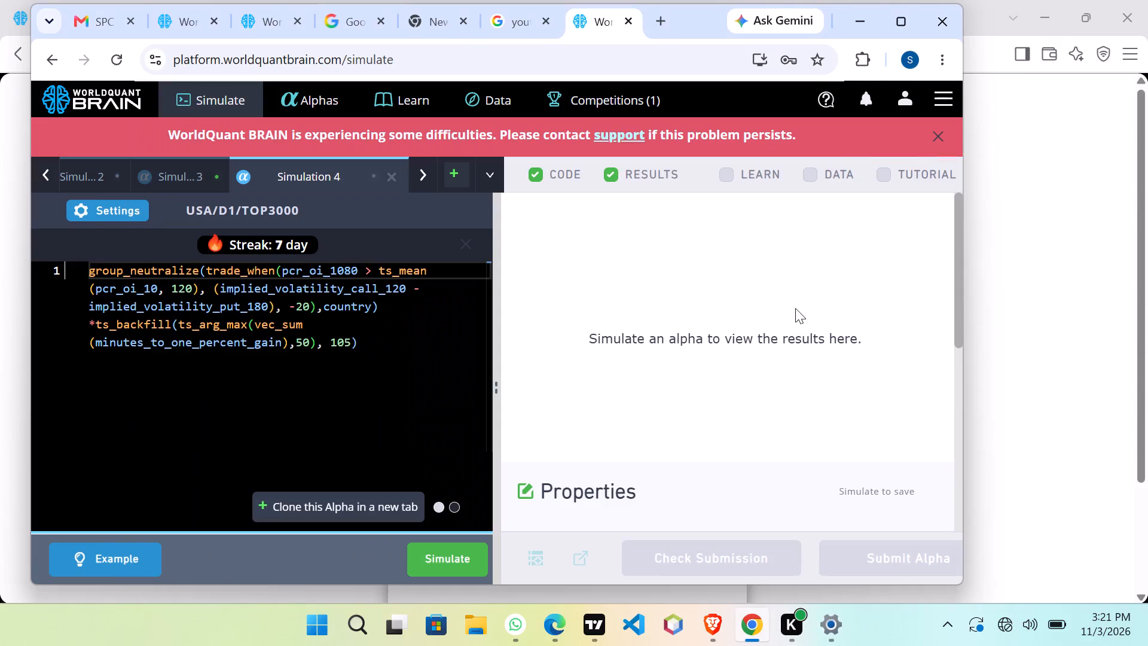
Maximize the browser window and bring up the WorldQuant BRAIN account's basic details page in its already open tab.
click(895, 30)
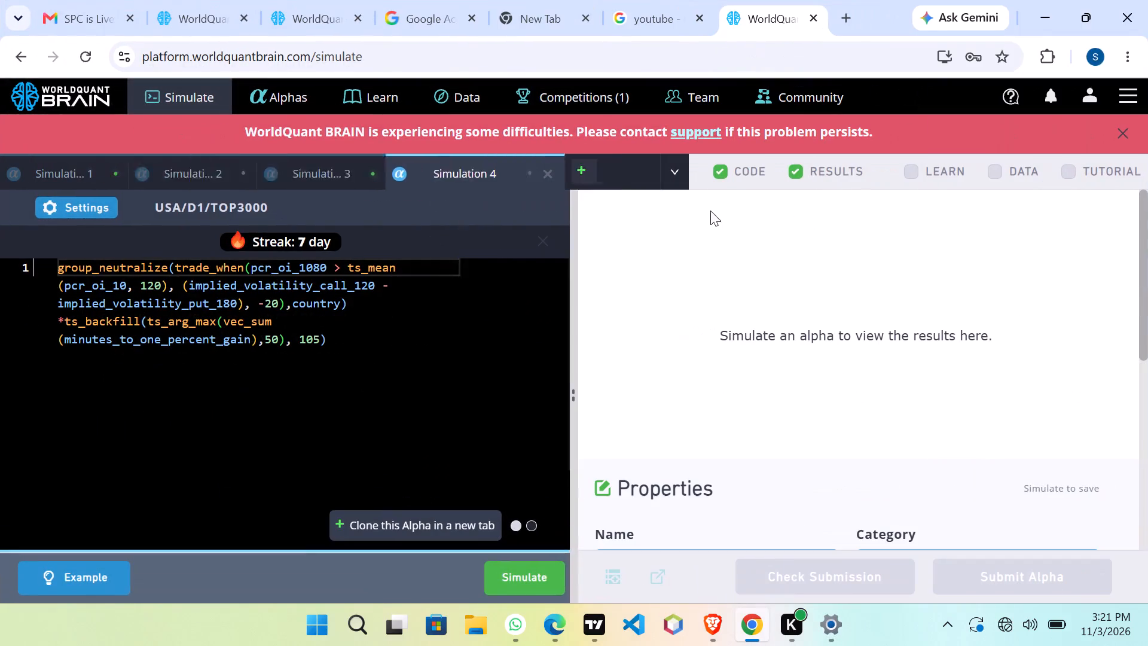
click(1104, 93)
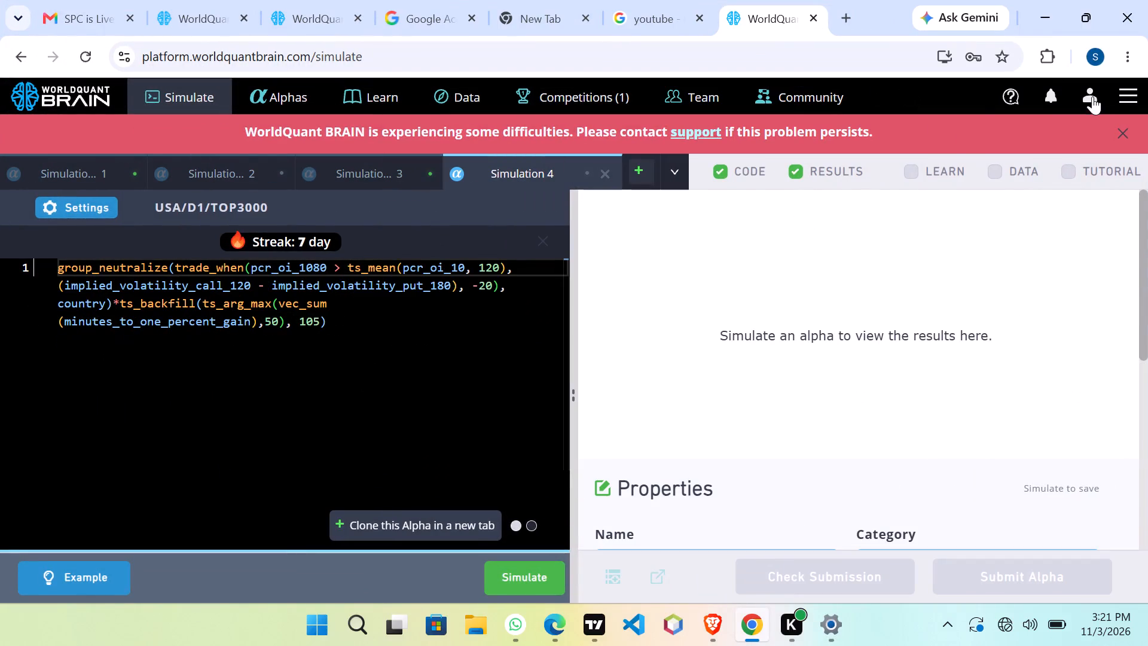
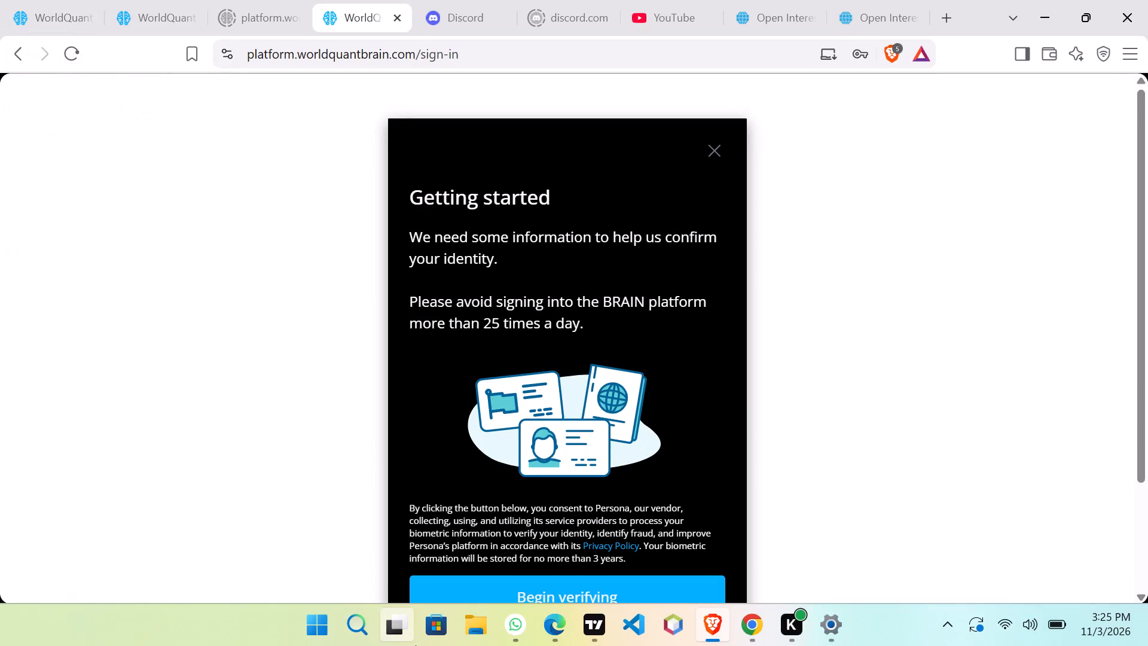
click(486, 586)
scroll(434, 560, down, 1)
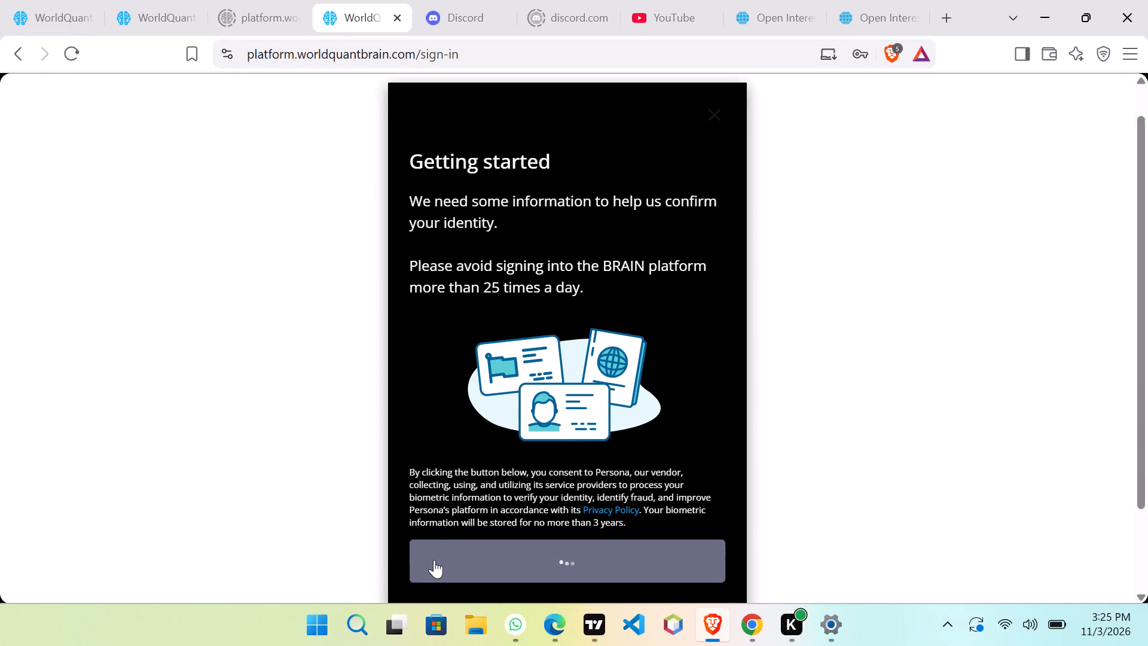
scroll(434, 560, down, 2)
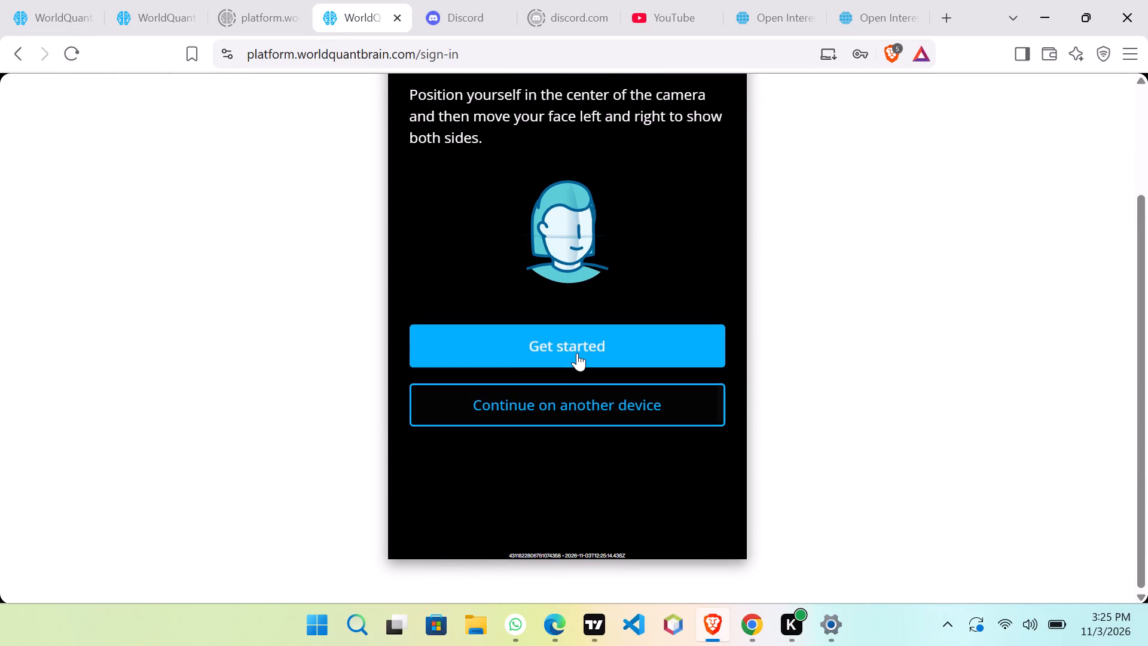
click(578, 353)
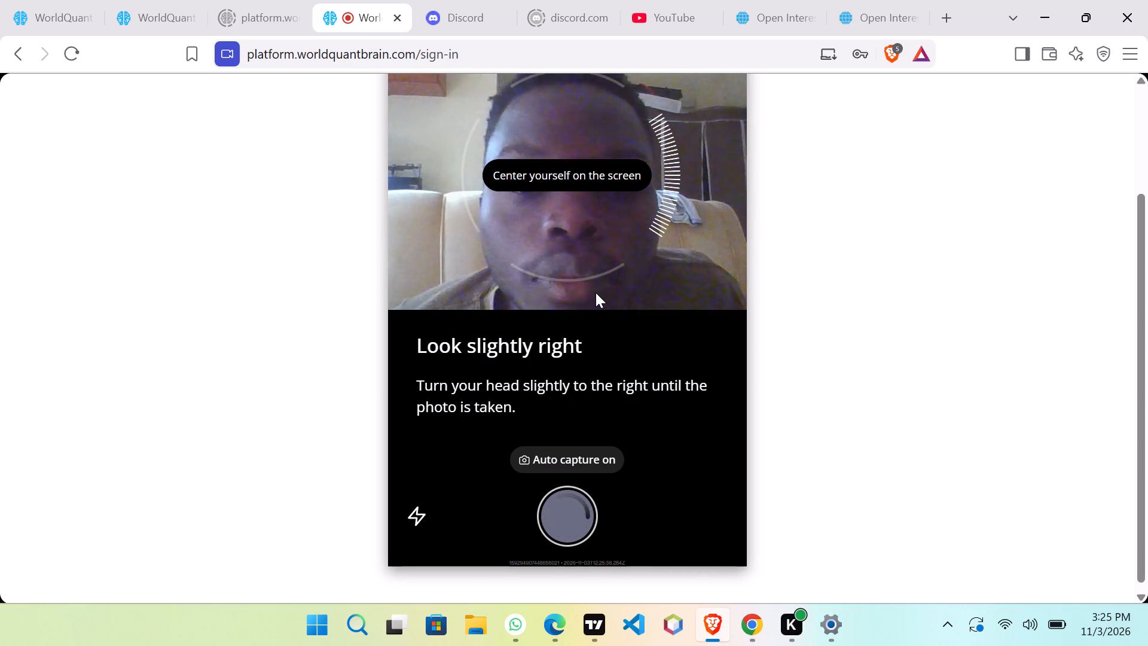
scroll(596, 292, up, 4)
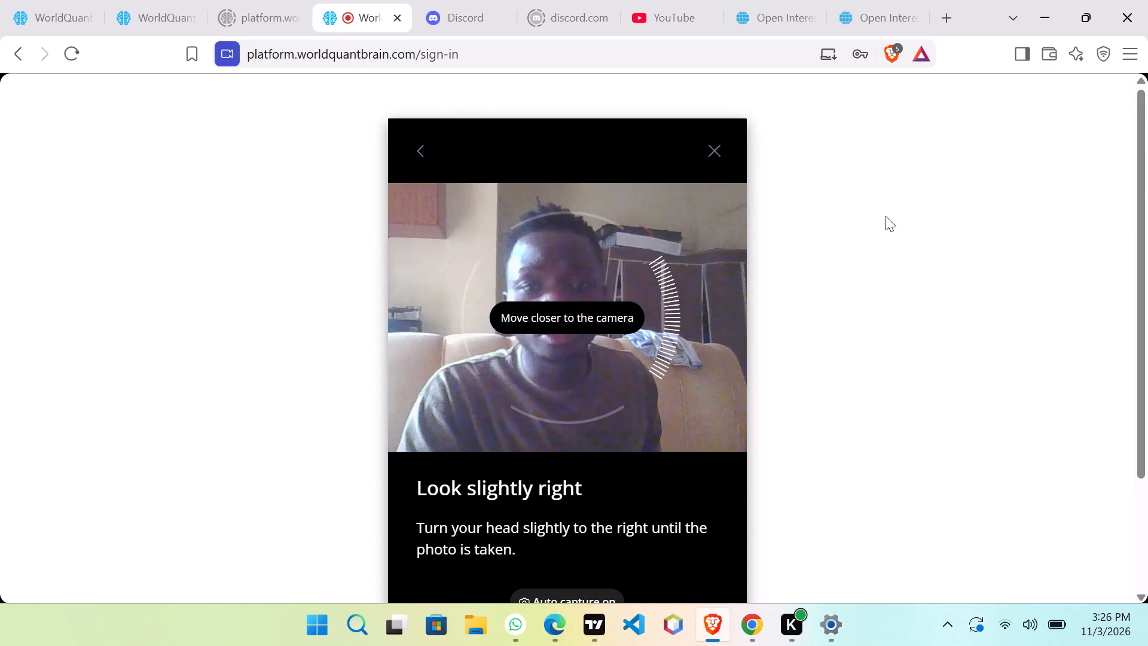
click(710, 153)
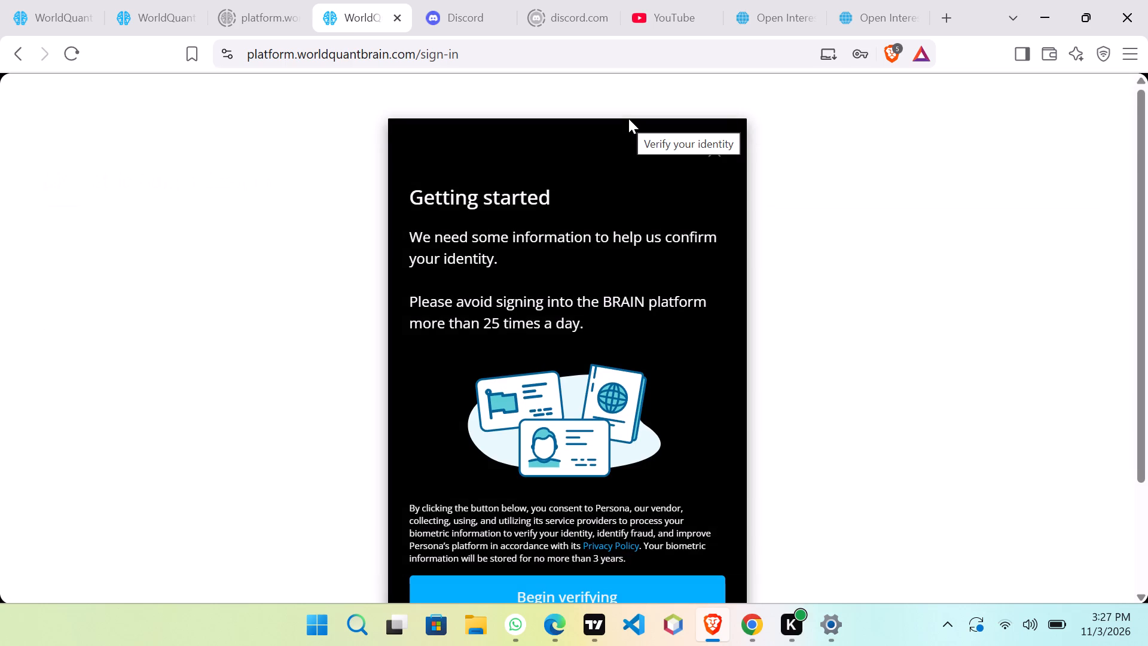
Restart the identity verification, carry out the face check by continuing on another device, and close the completed verification.
scroll(990, 645, down, 5)
scroll(783, 535, up, 1)
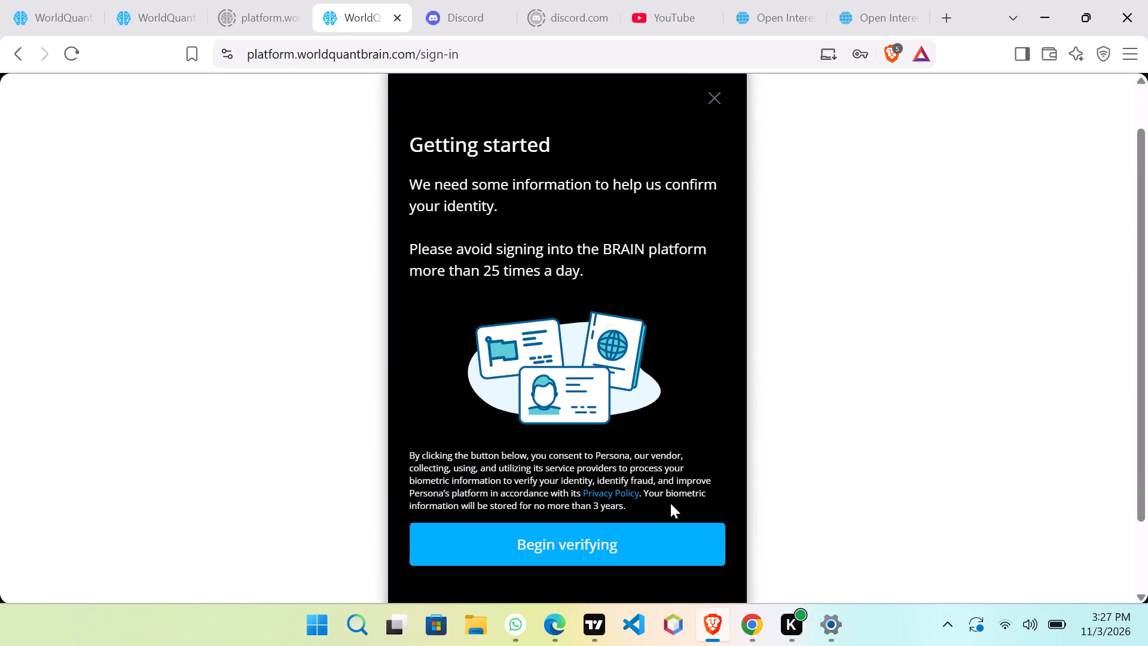
click(662, 541)
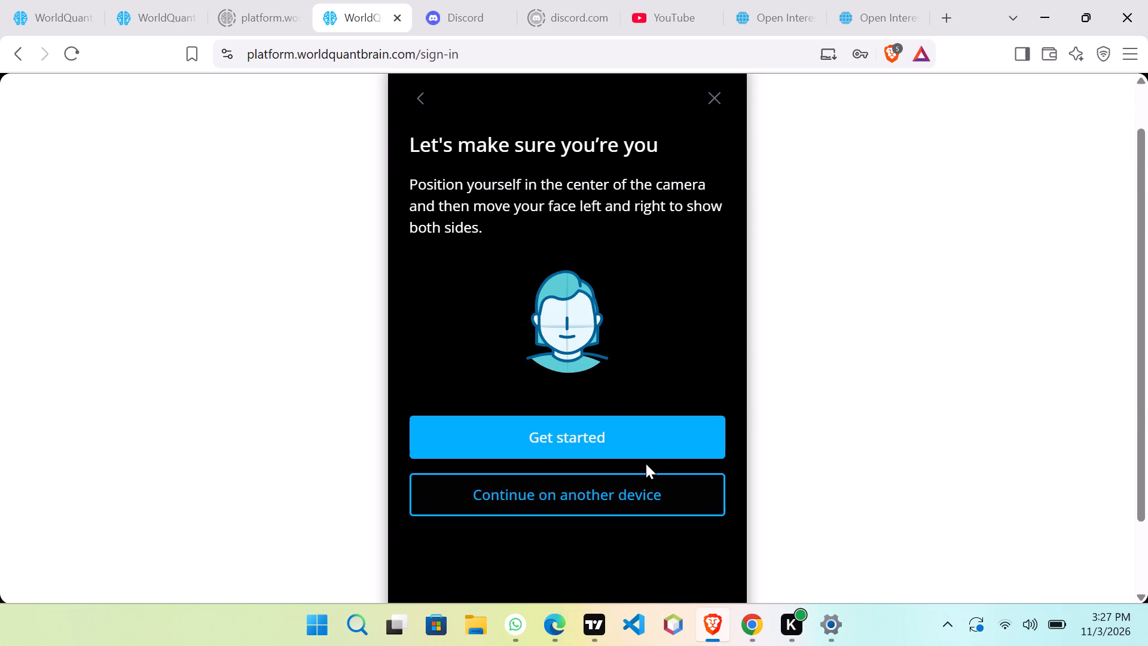
click(620, 483)
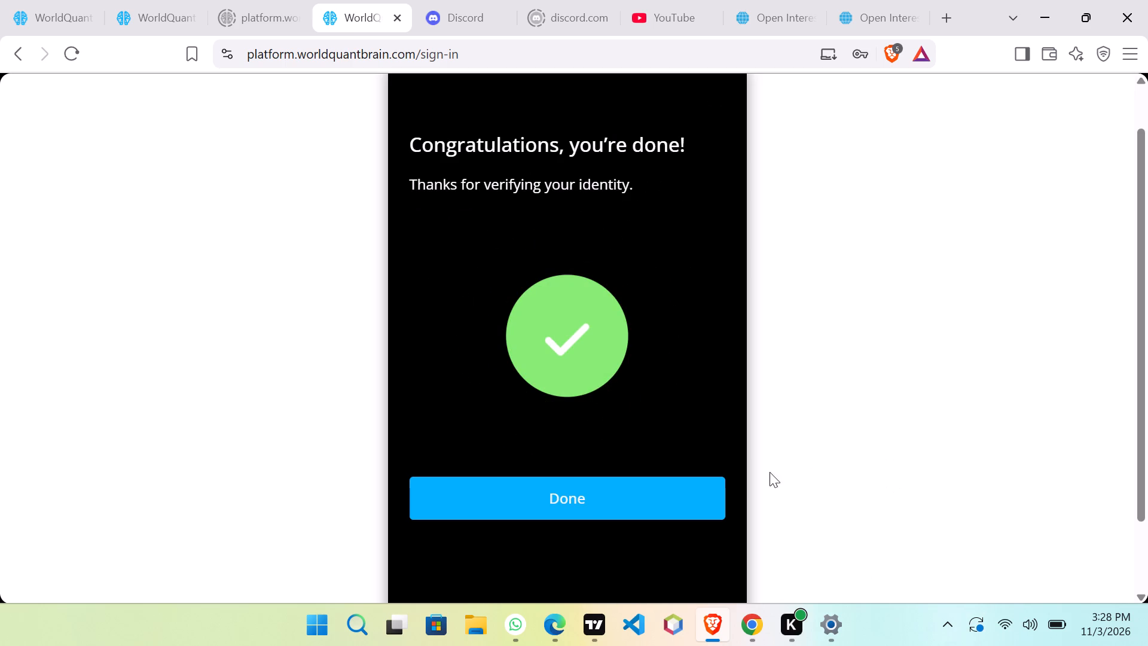
click(695, 510)
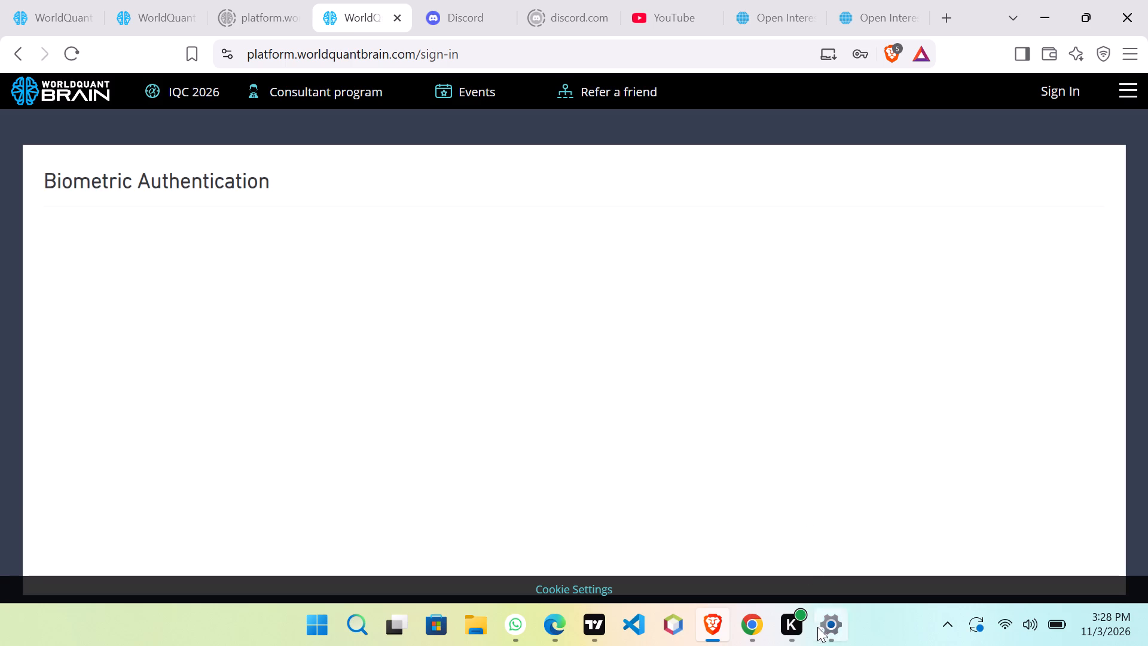
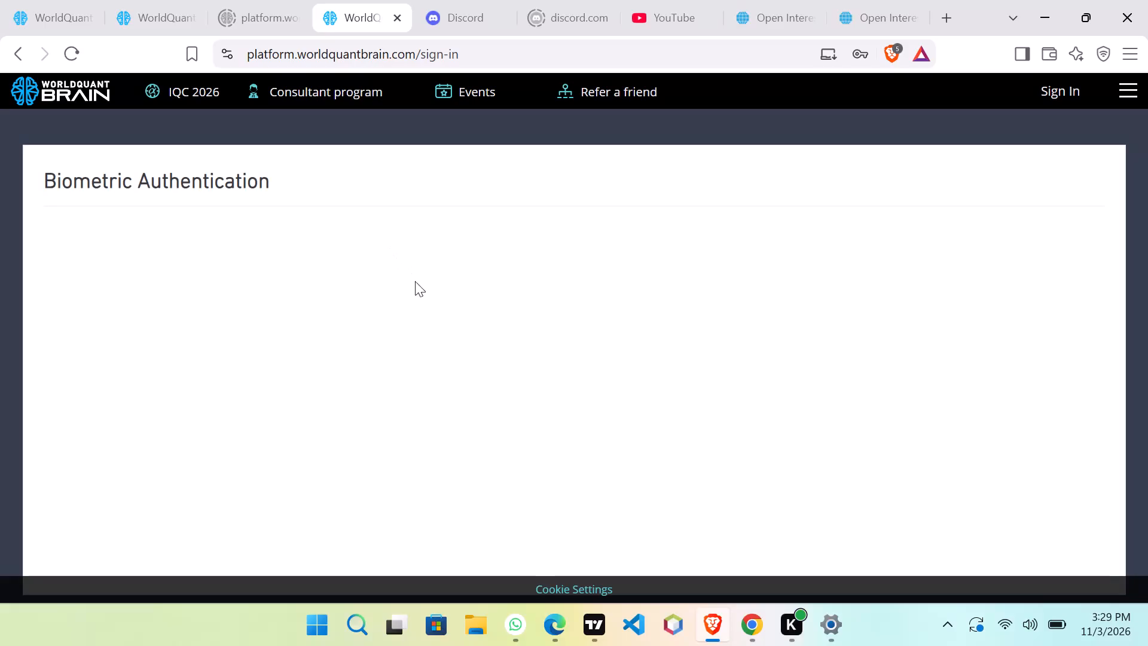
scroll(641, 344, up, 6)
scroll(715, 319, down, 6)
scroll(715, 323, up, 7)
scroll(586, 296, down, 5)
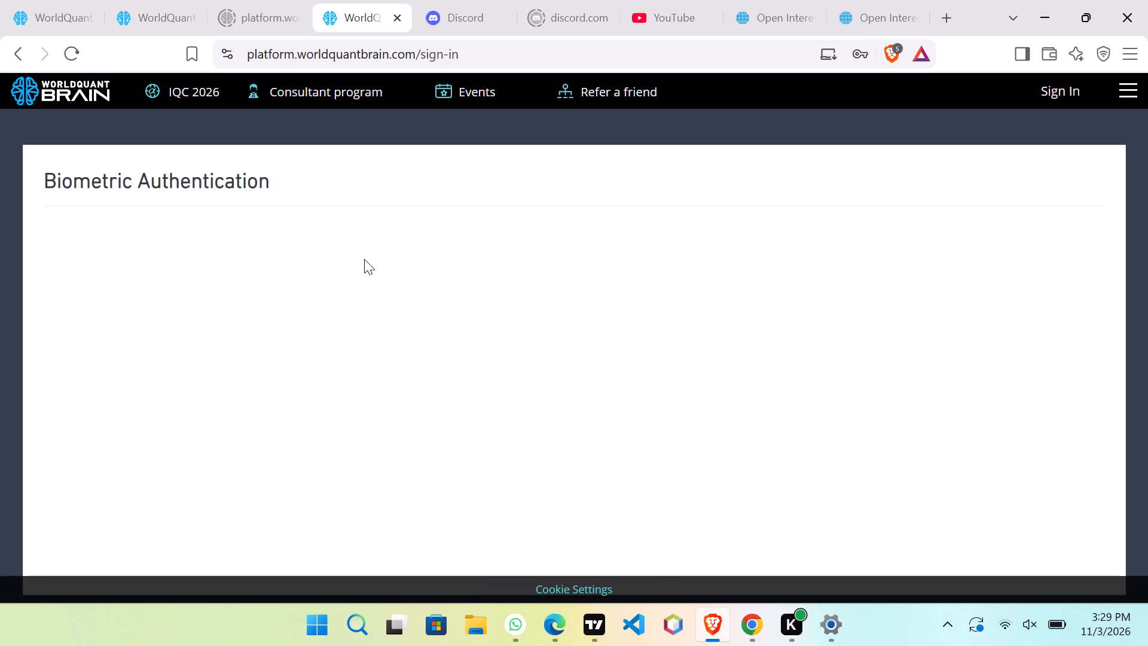
Force a full reload of the blank Biometric Authentication page, bypassing the cache.
key(shift+F5)
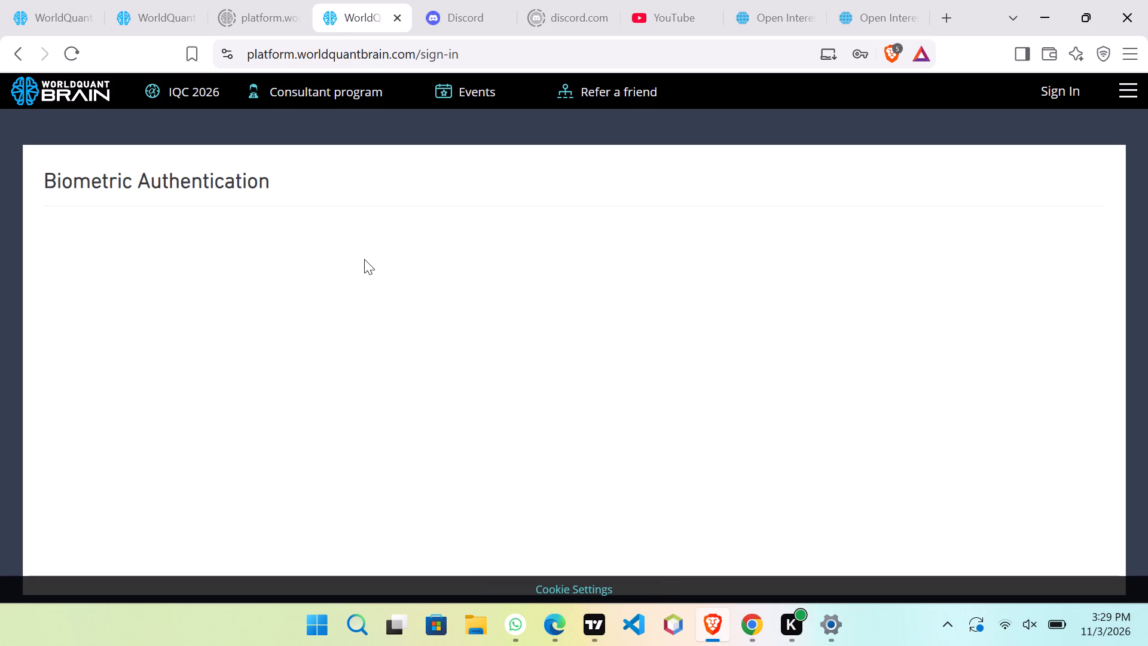
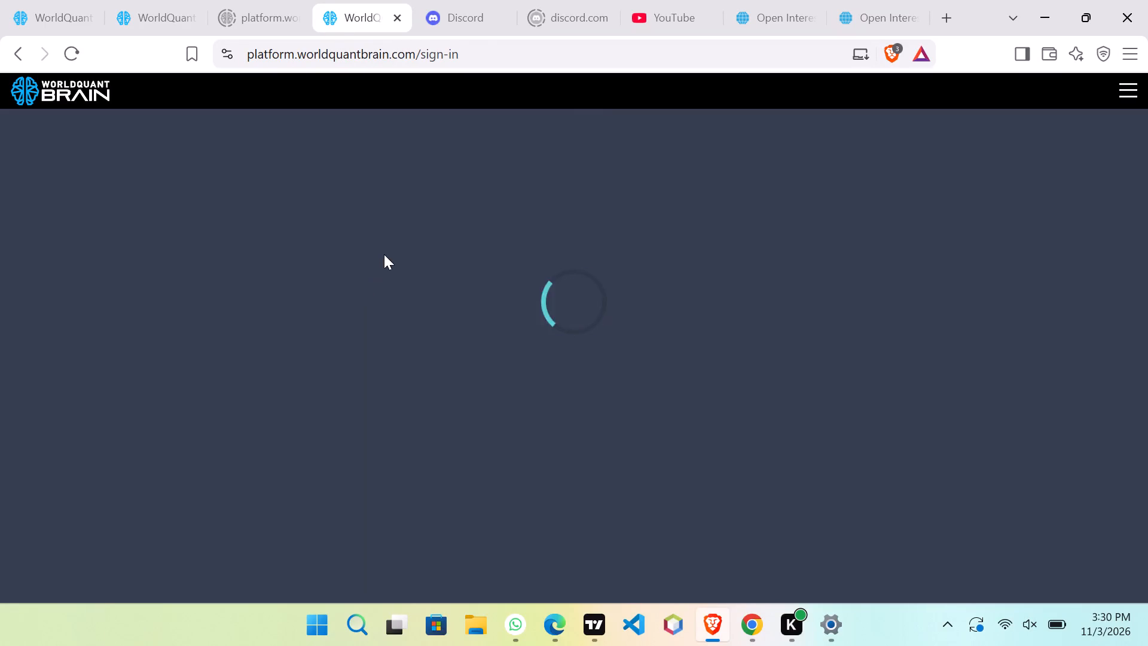
Check the other sign-in tab and try to open the profile options on the still-loading Simulate page.
click(141, 22)
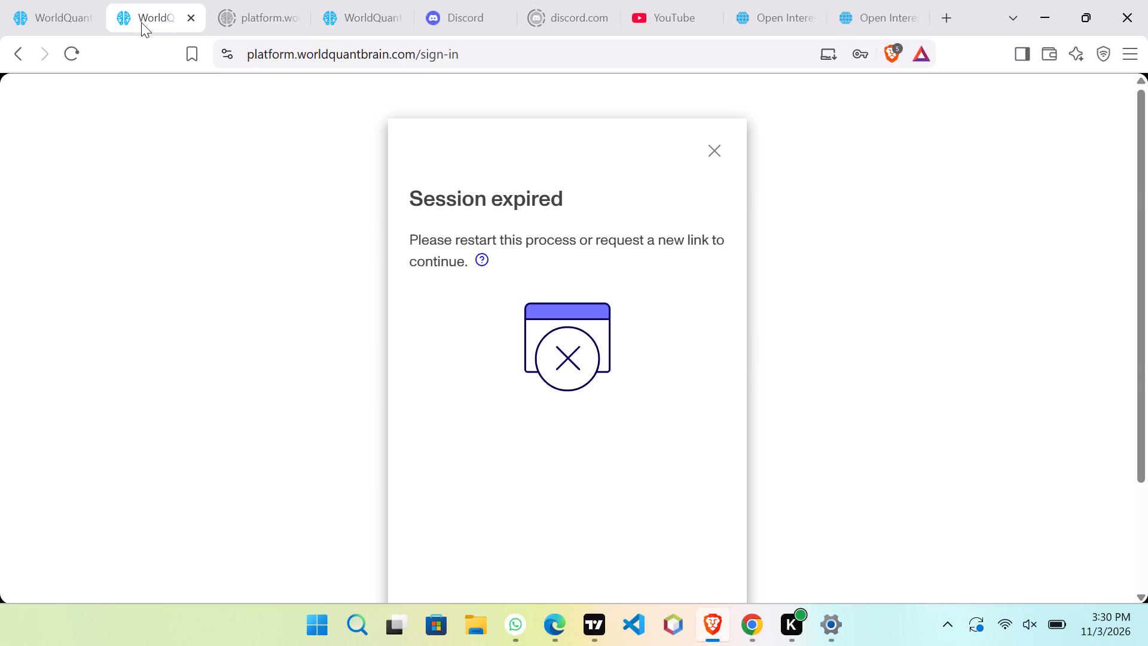
click(350, 18)
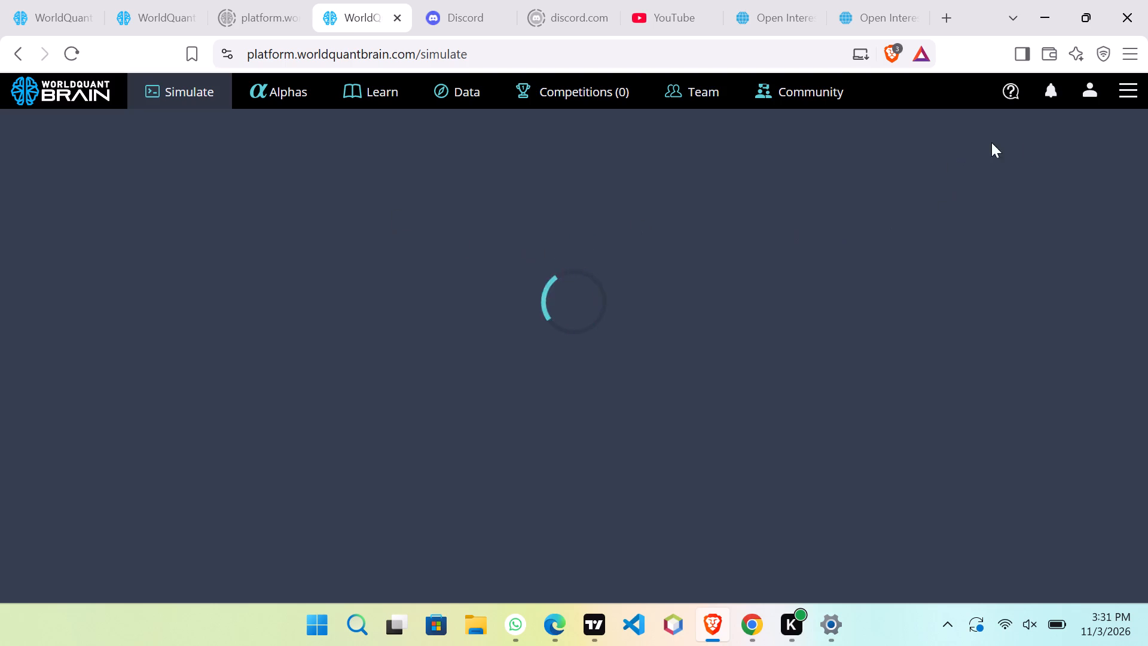
click(1088, 93)
click(1089, 93)
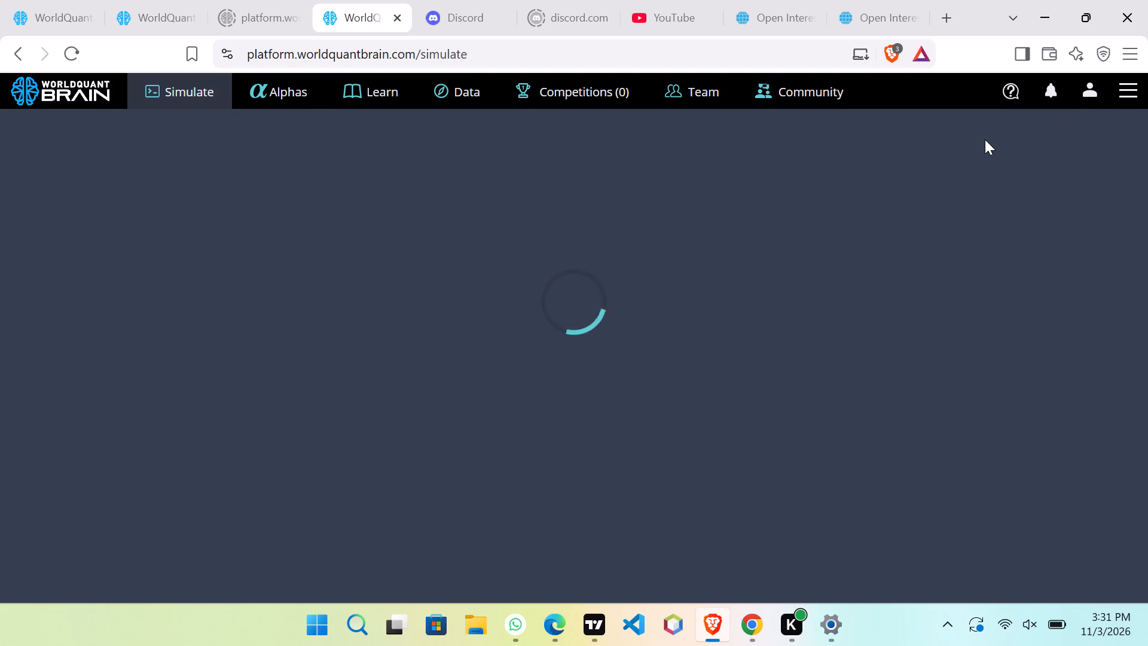
Duplicate the loading Simulate tab and return to the original one.
right_click(339, 16)
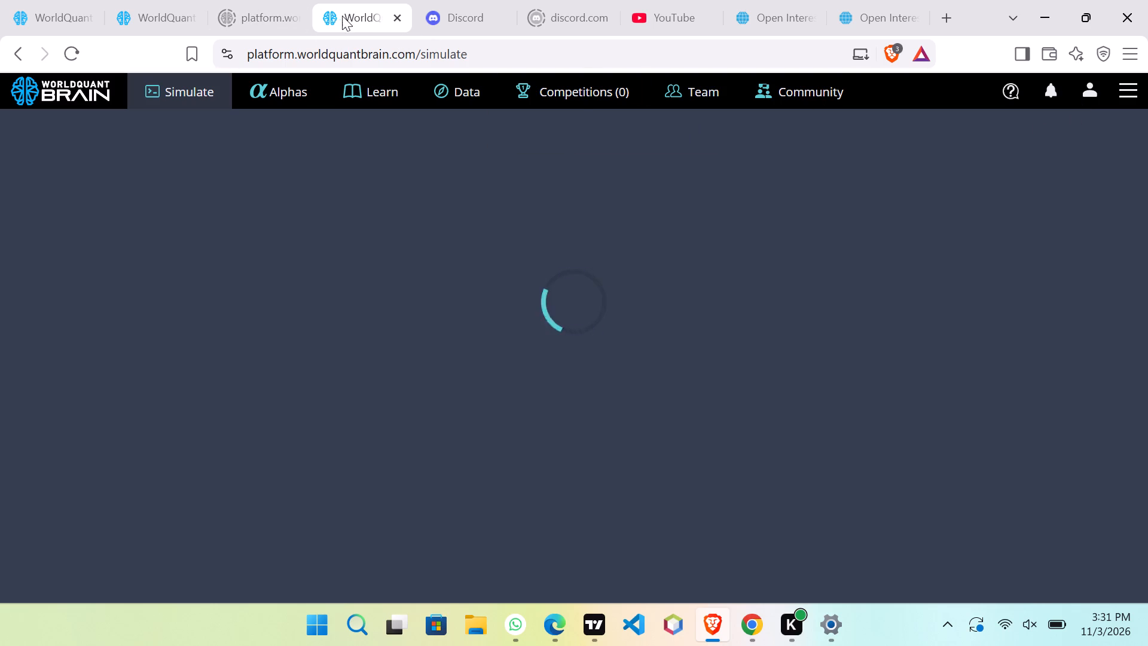
click(411, 181)
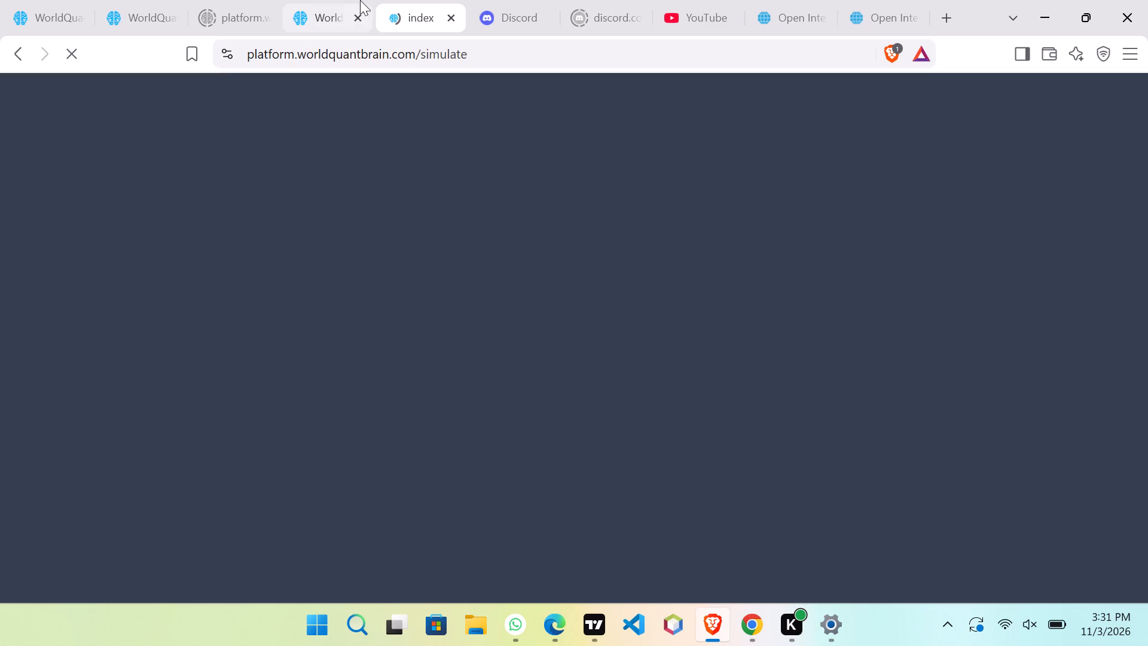
click(328, 12)
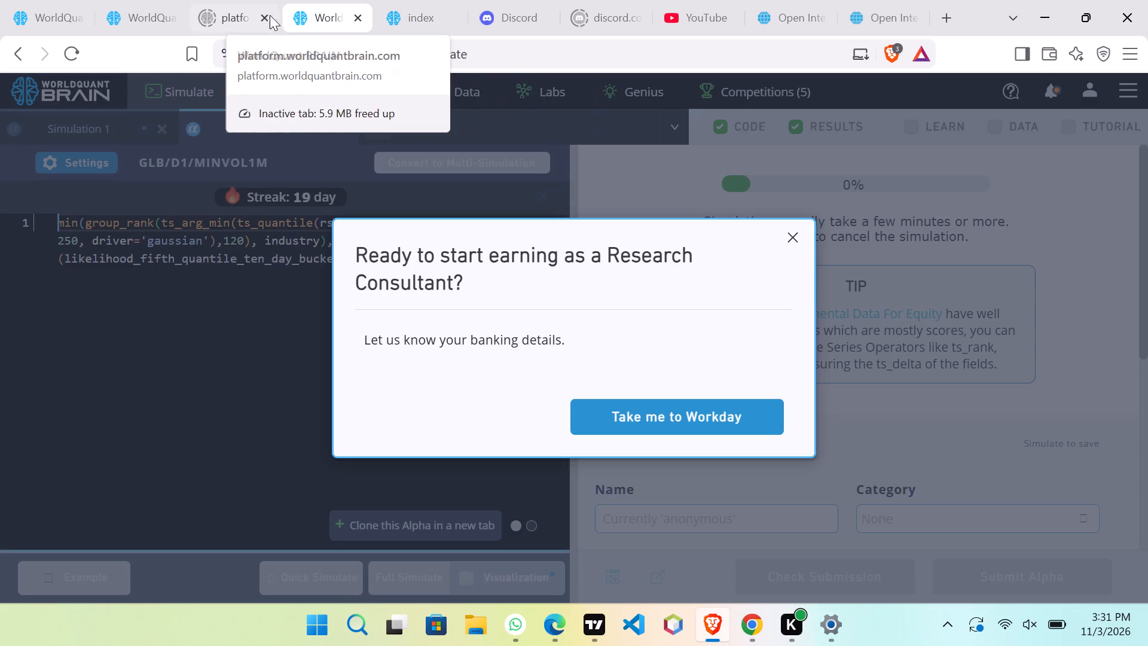
Close the WorldQuant tab that held the expired verification session, discarding its unsaved changes.
click(163, 12)
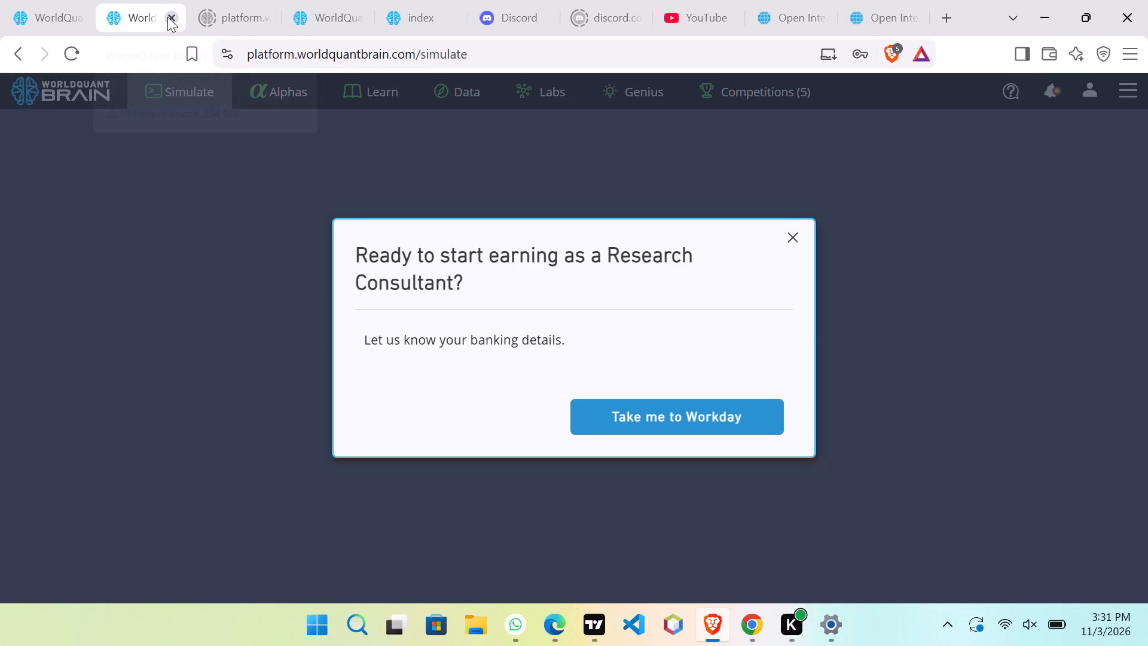
click(167, 18)
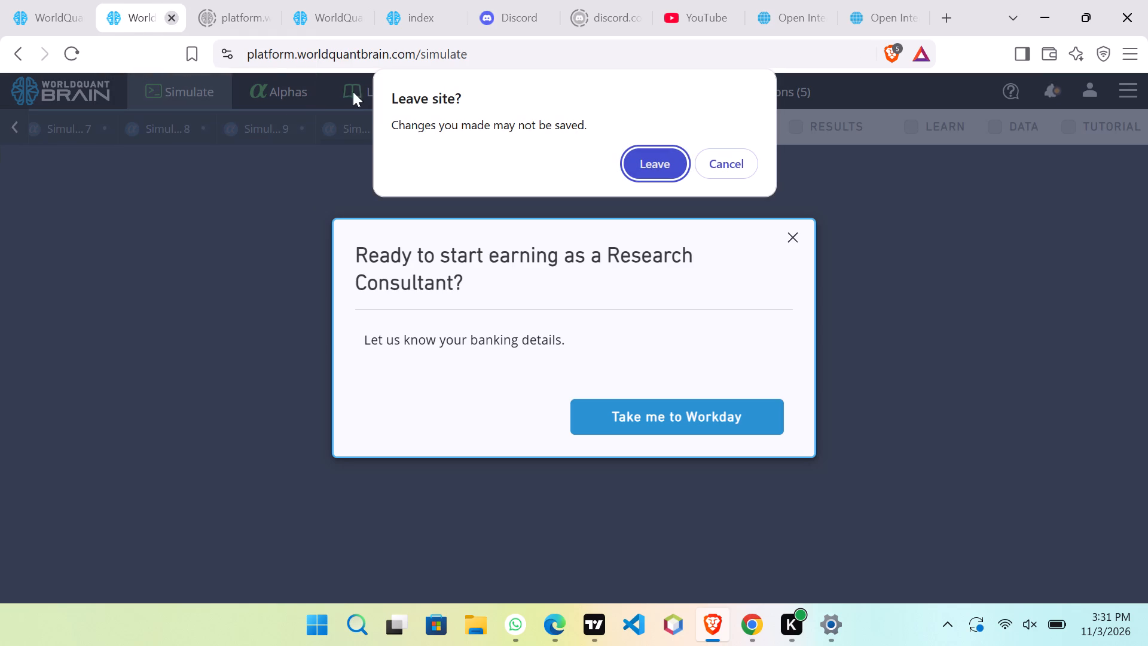
click(645, 173)
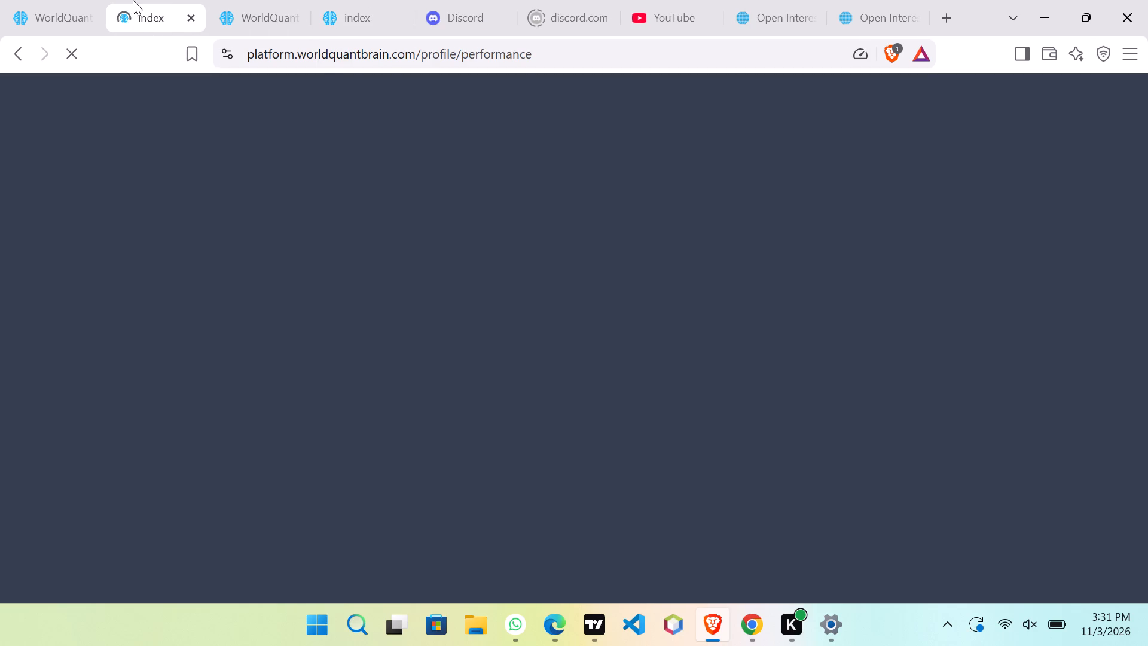
Dismiss the Research Consultant banking-details prompt on the Simulate page with the GLB/D1/MINVOL1M alpha.
click(266, 12)
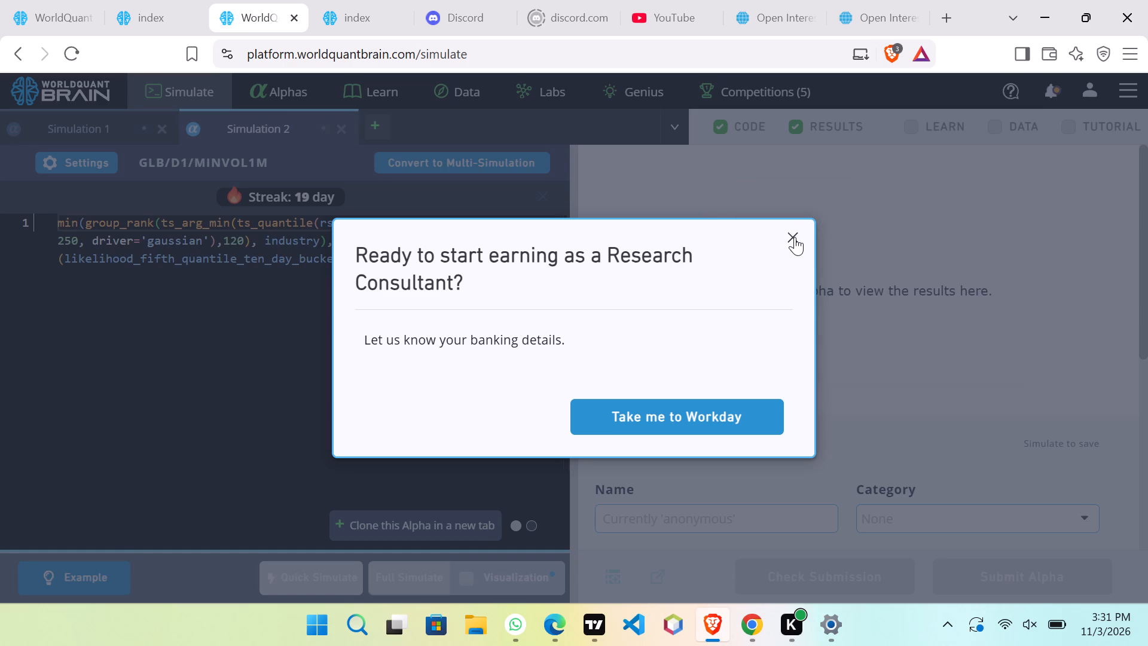
click(795, 237)
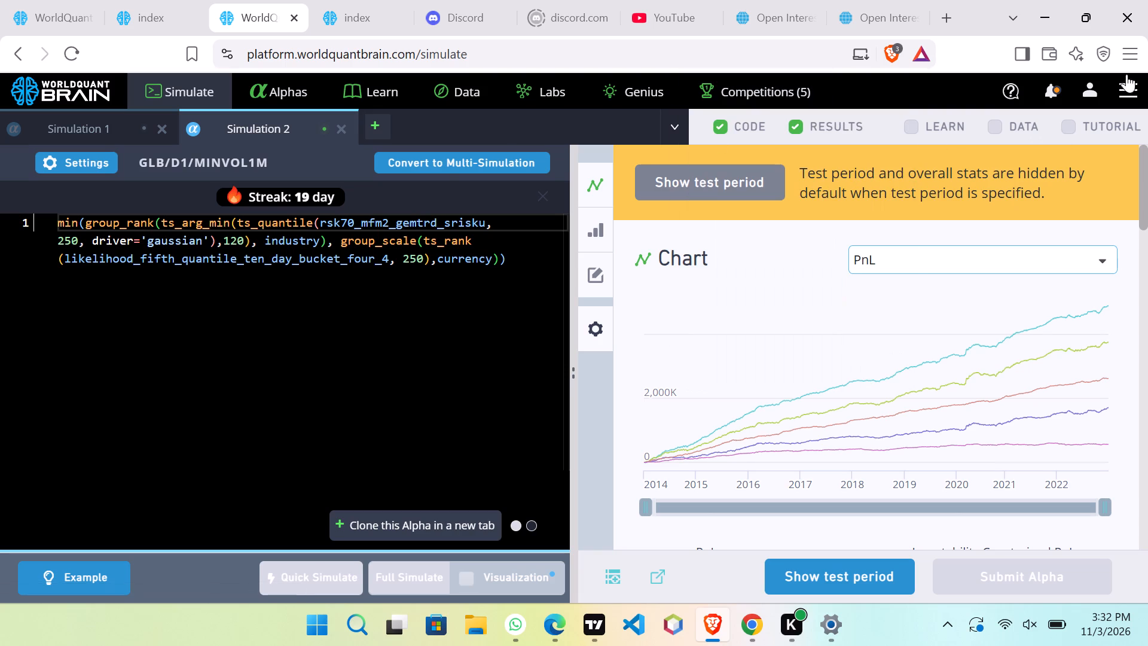
Open the profile's Performance page and examine the Base Payment and Submitted Alphas charts and period tables.
click(1089, 89)
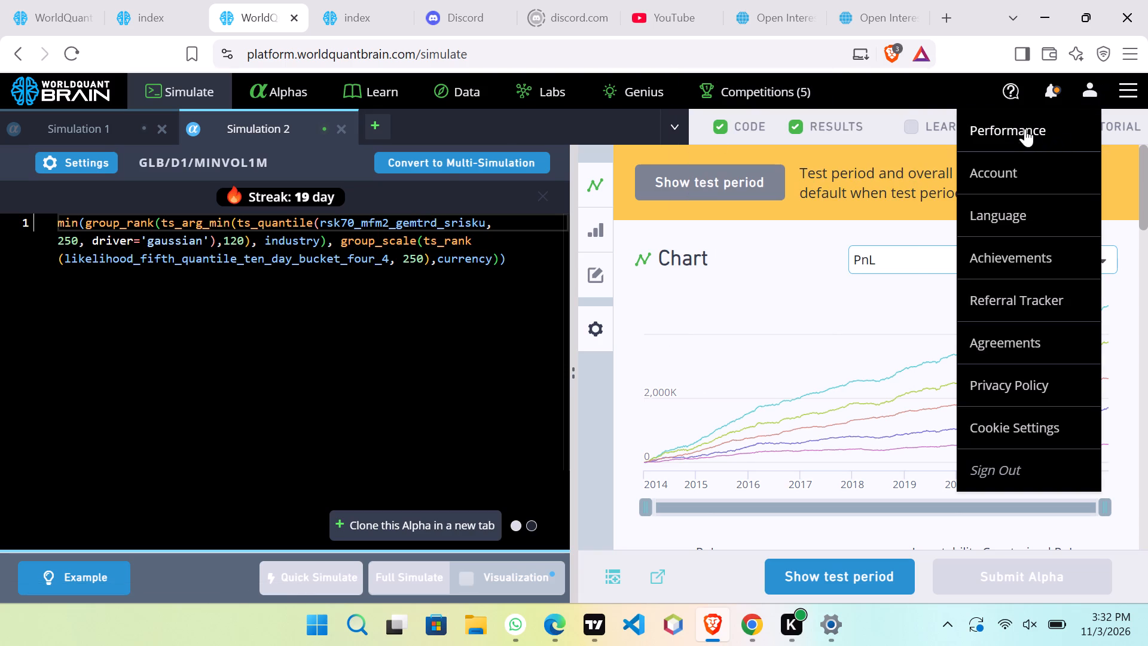
click(1012, 127)
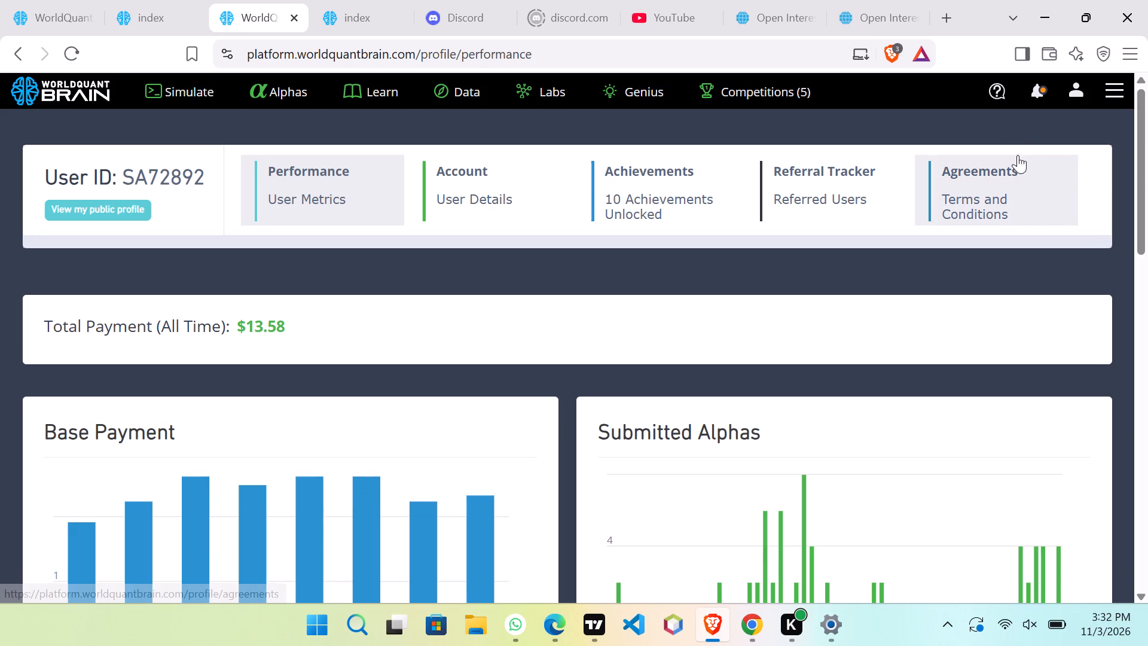
scroll(975, 351, down, 1)
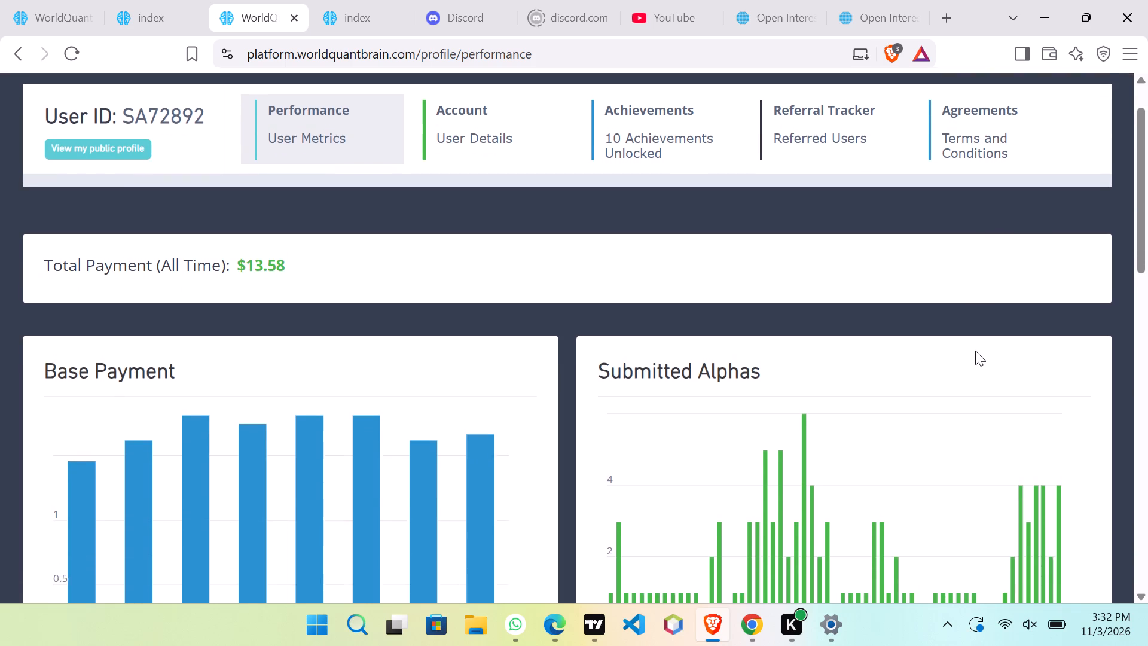
scroll(975, 351, down, 2)
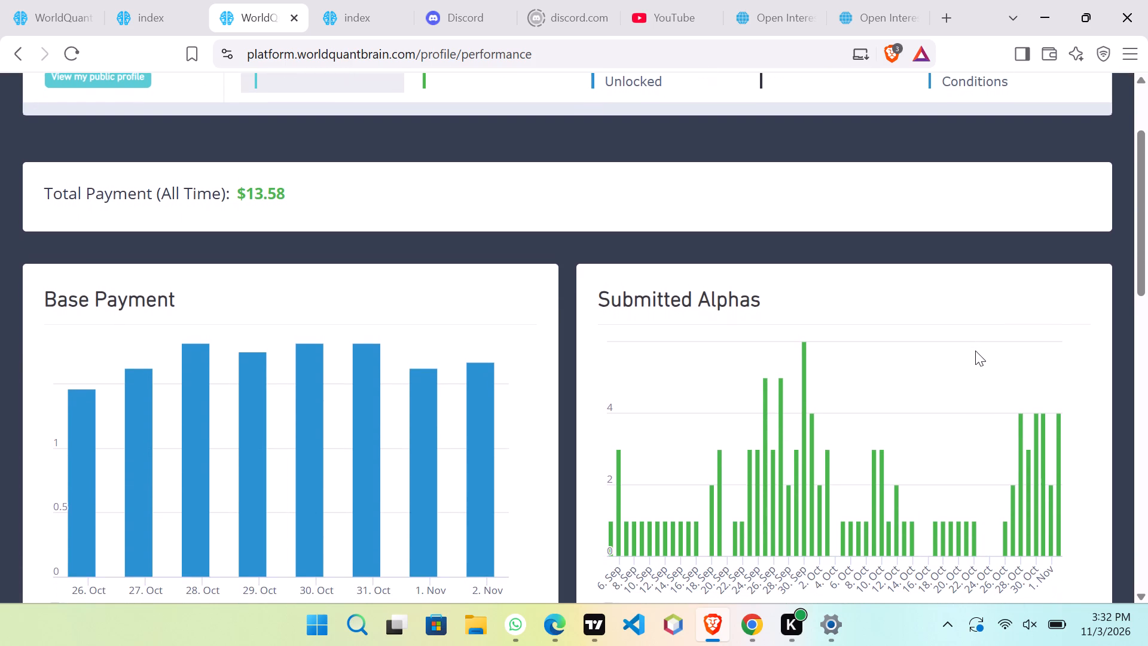
scroll(975, 351, up, 1)
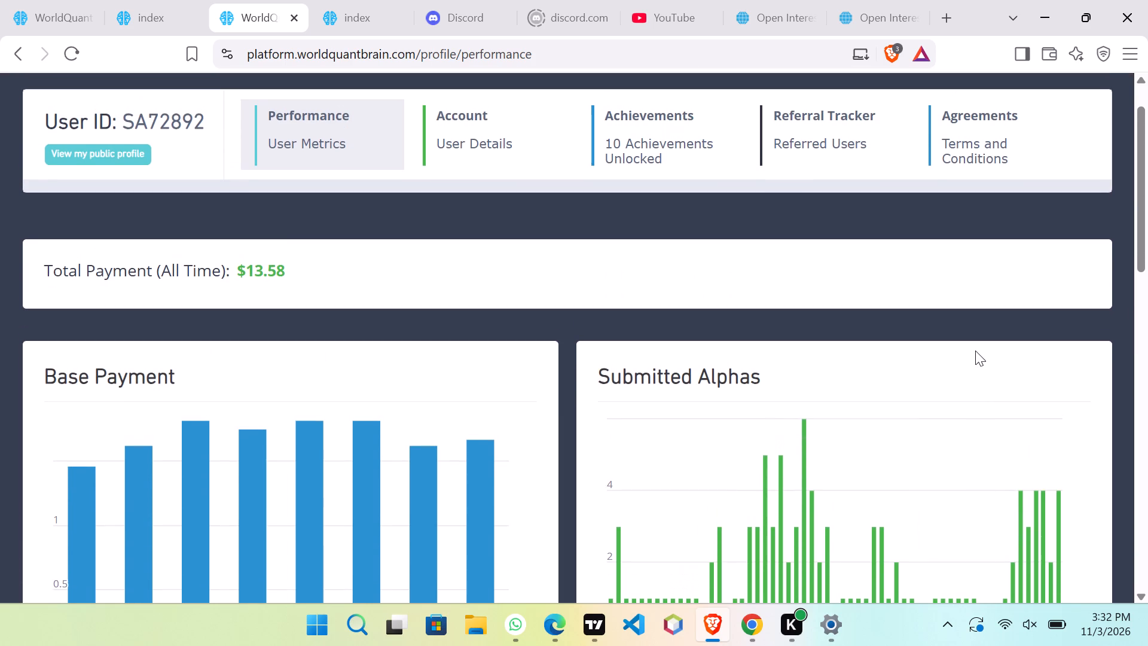
scroll(975, 351, down, 1)
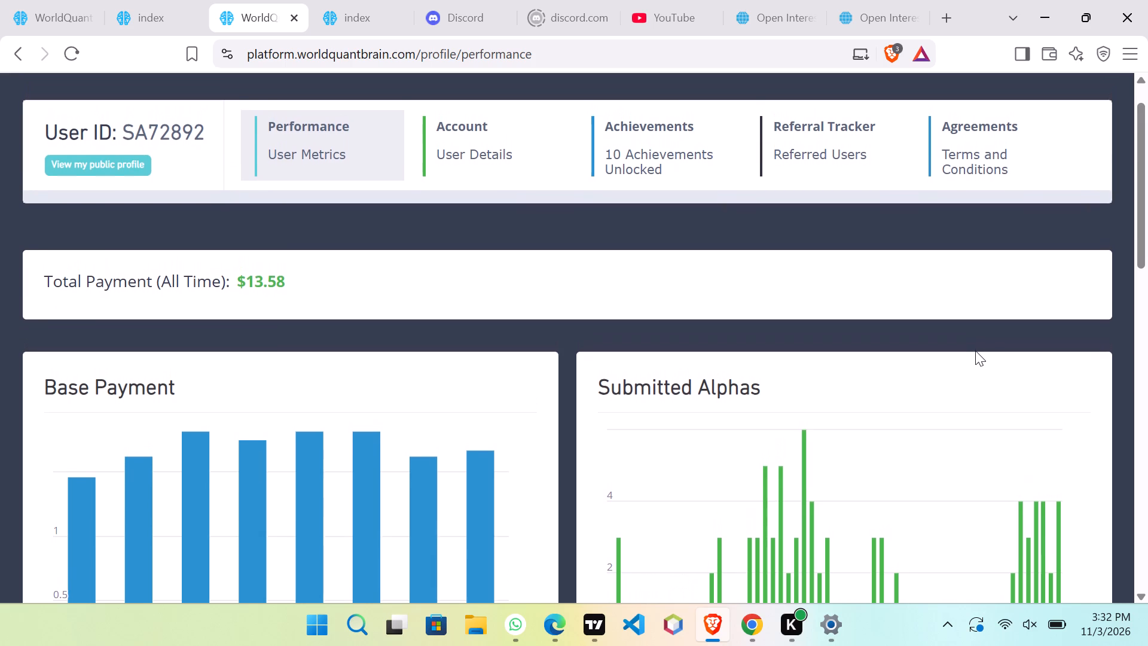
scroll(975, 351, down, 2)
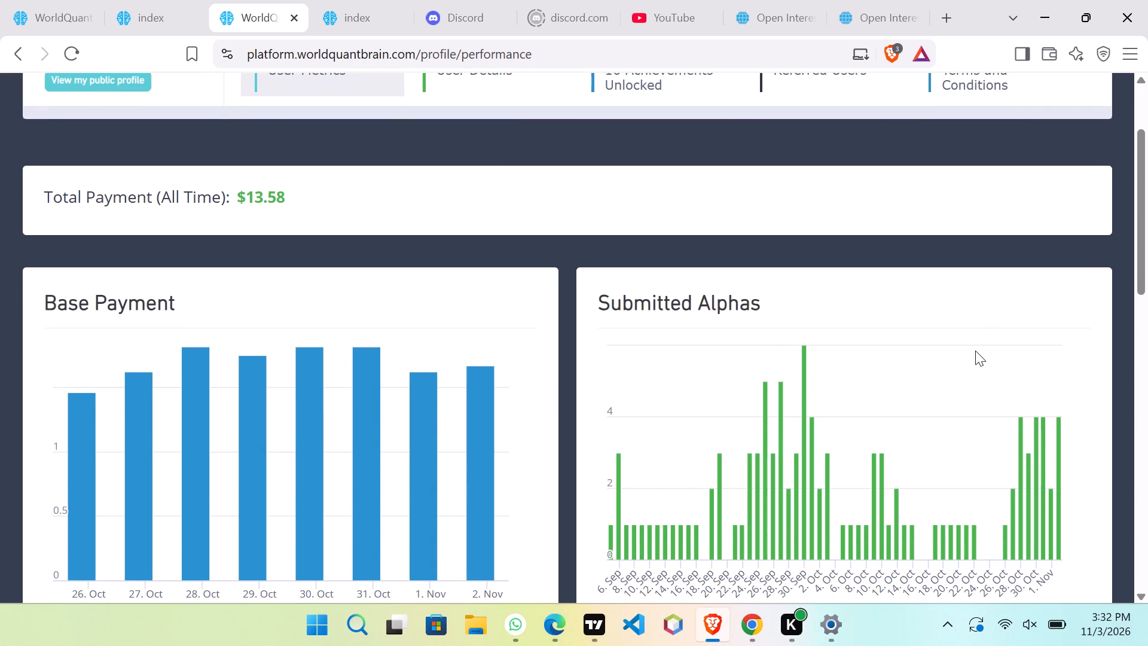
scroll(975, 351, down, 3)
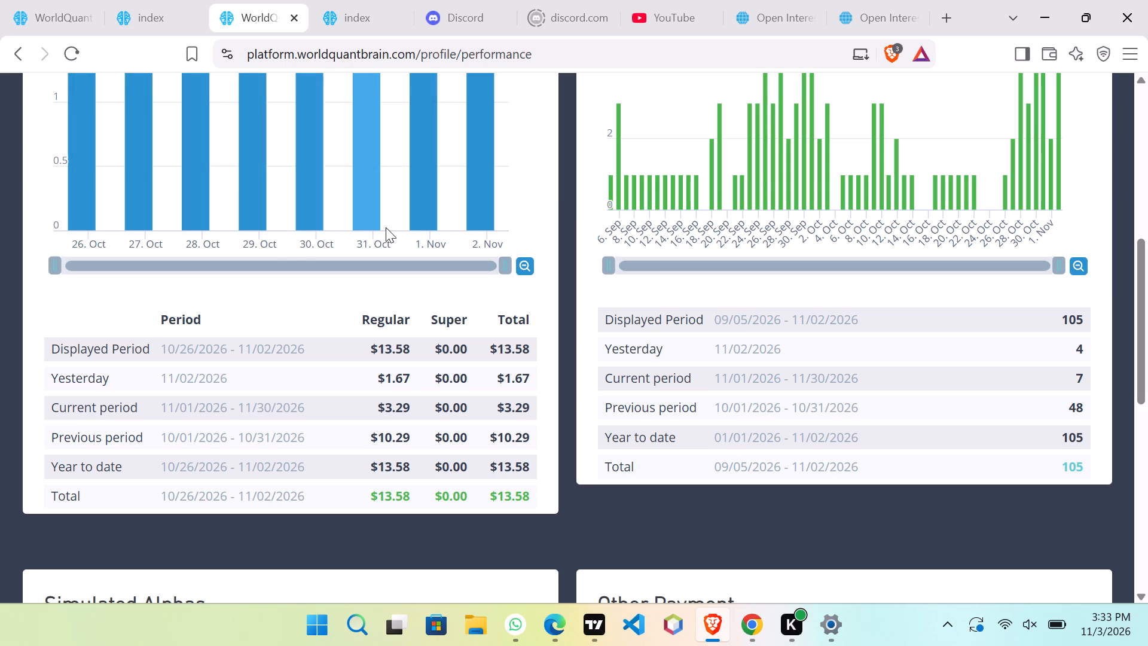
scroll(444, 222, up, 1)
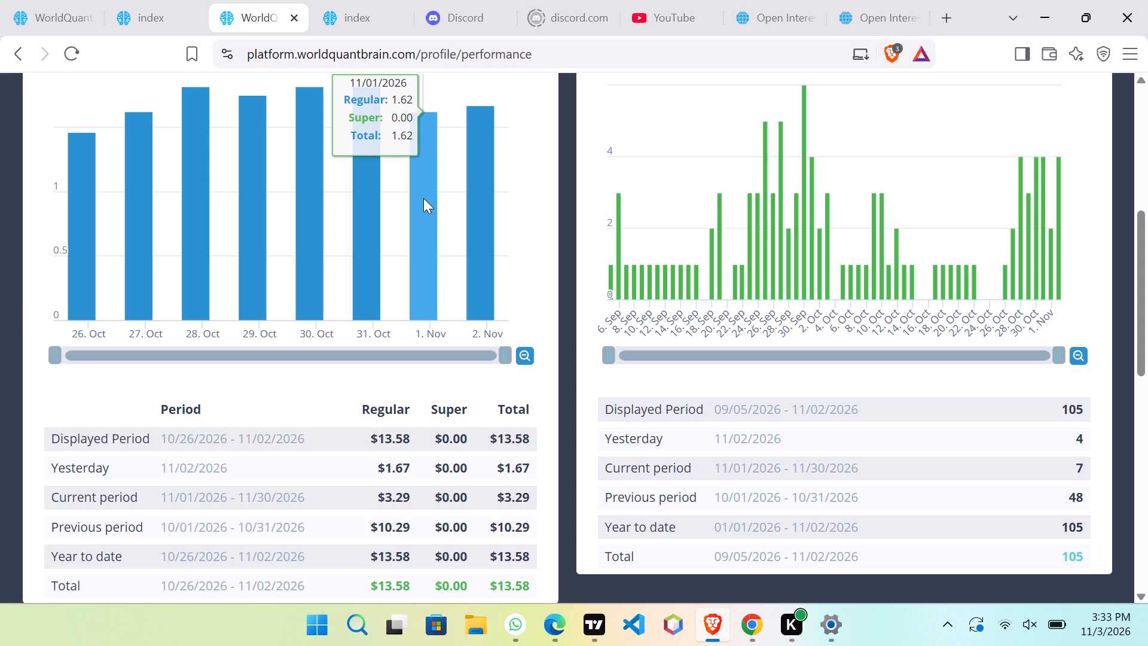
scroll(441, 242, up, 3)
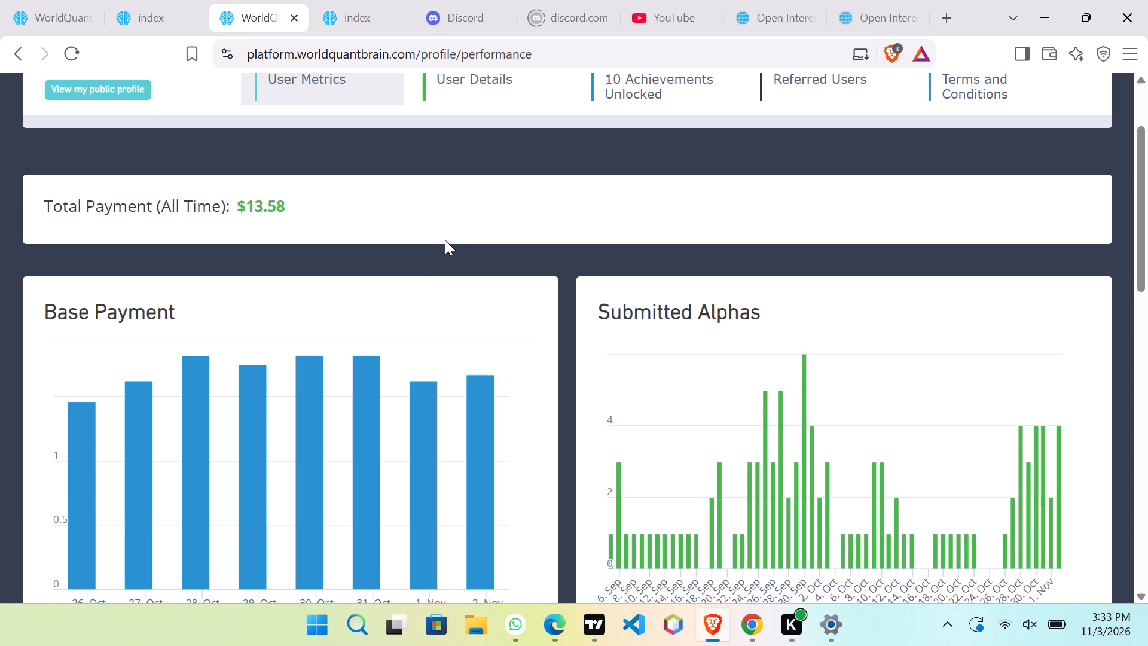
scroll(435, 340, up, 4)
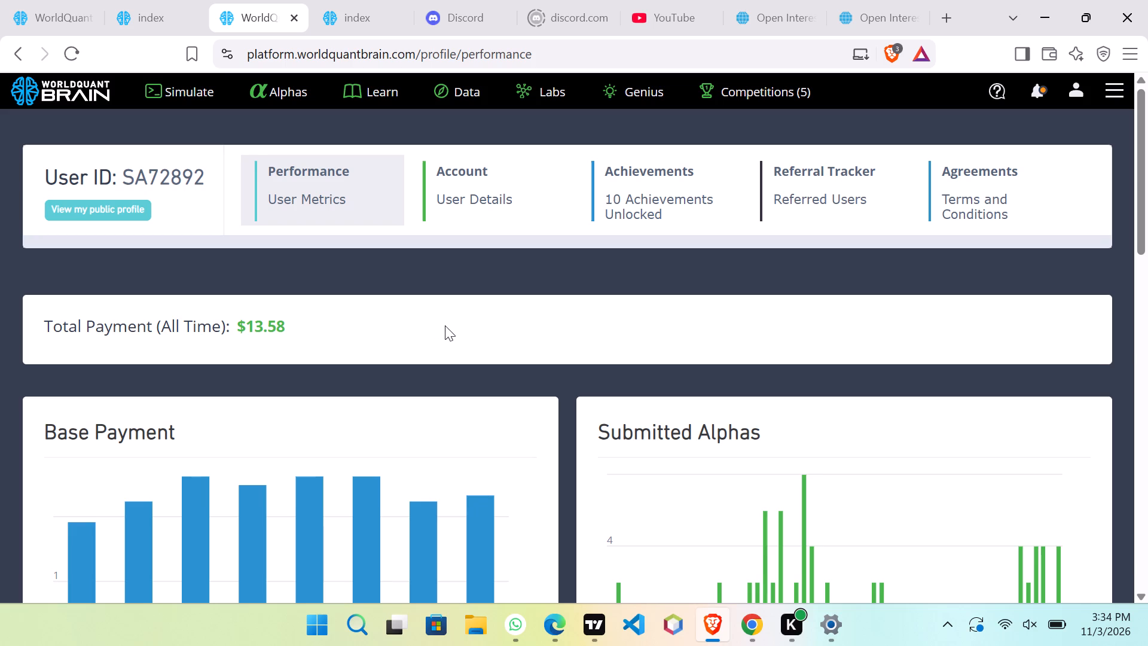
Open the Alphas page and look through the first page of unsubmitted alphas.
click(274, 93)
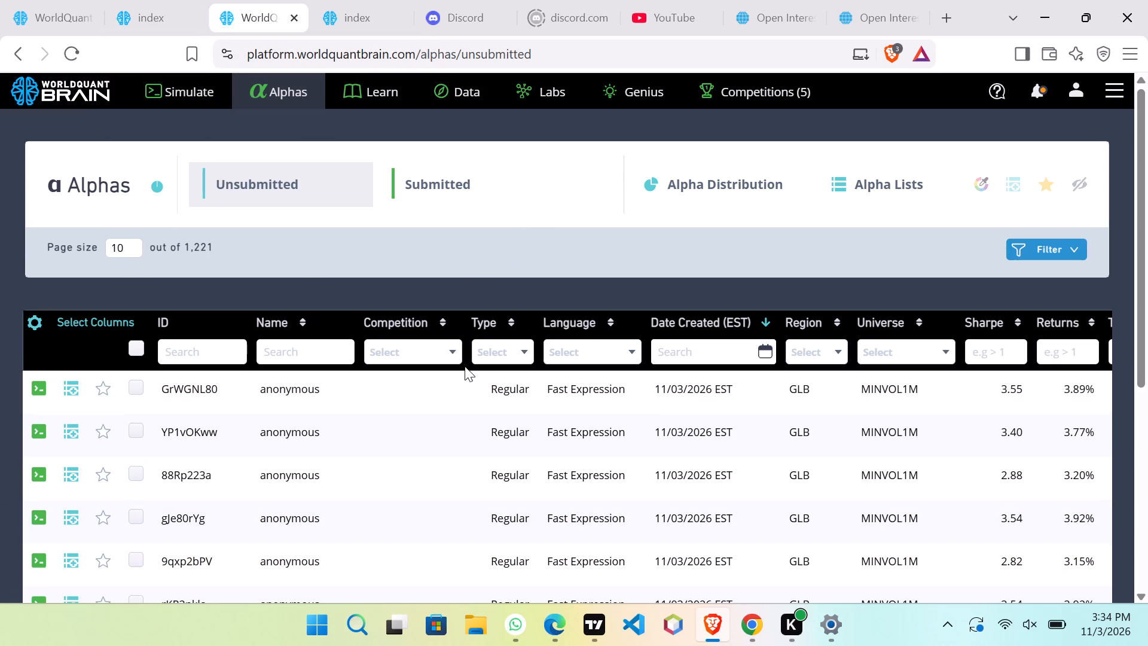
scroll(483, 439, down, 1)
scroll(447, 360, down, 3)
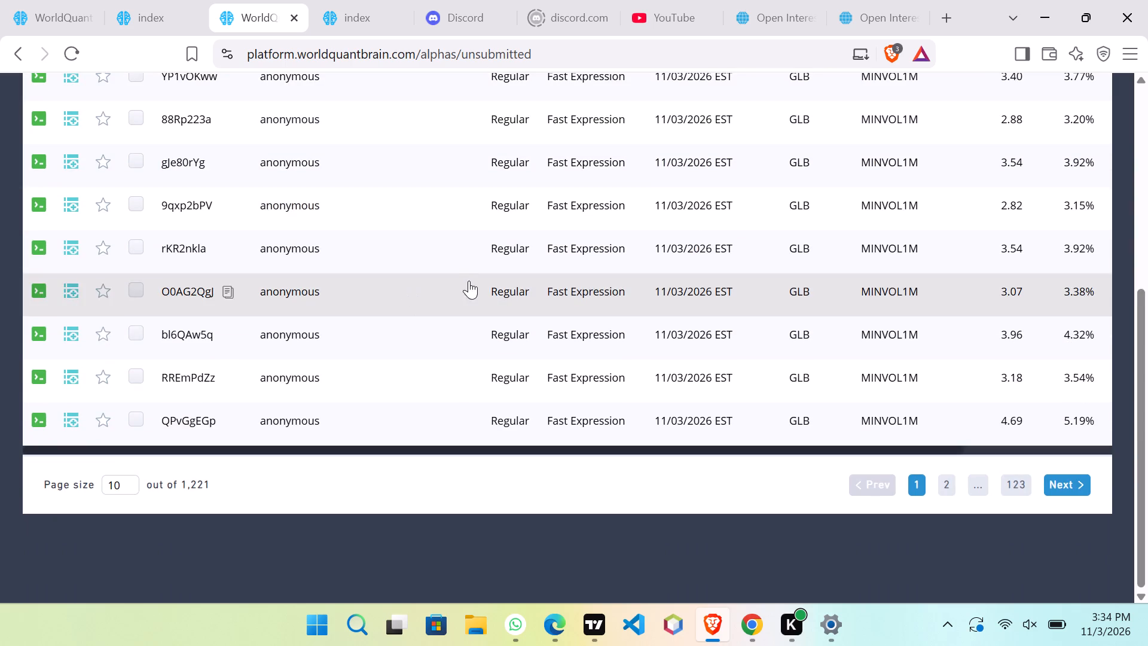
scroll(469, 285, up, 2)
scroll(377, 318, up, 1)
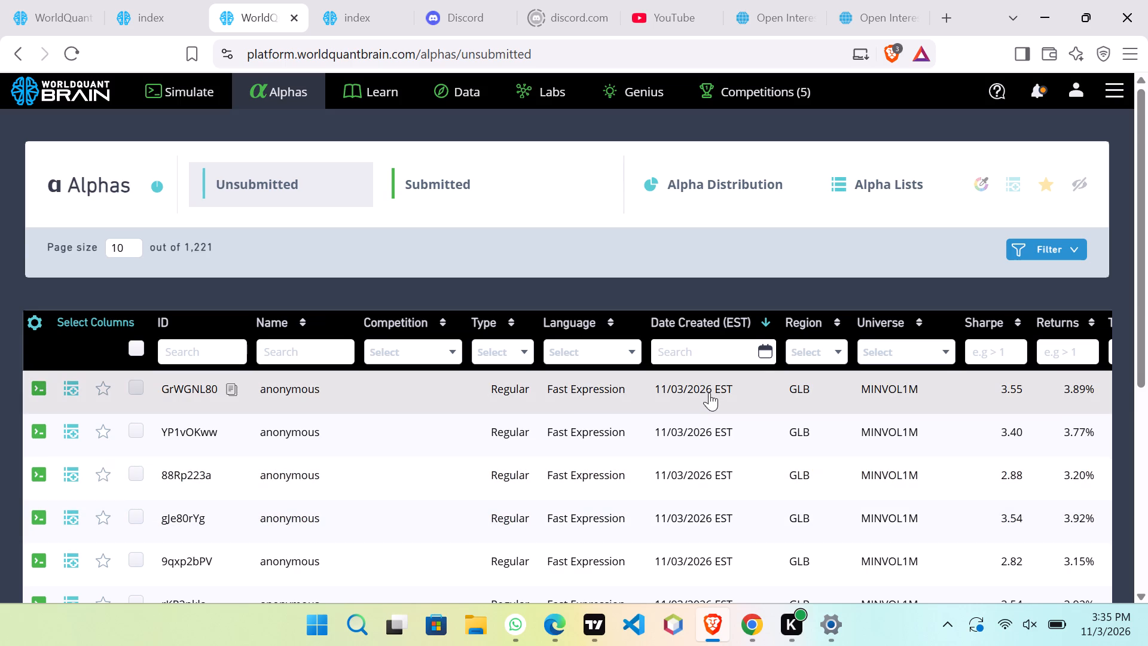
Open the details of alpha VkxGRv3G from the submitted alphas list, leaving the notifications closed.
click(471, 187)
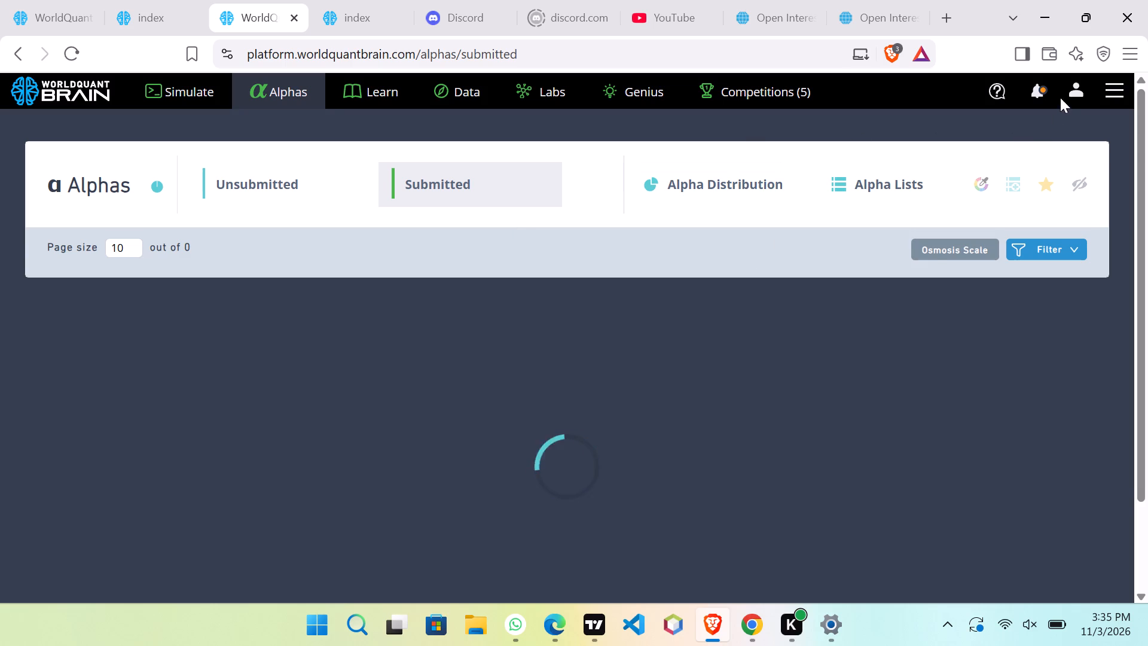
click(1040, 92)
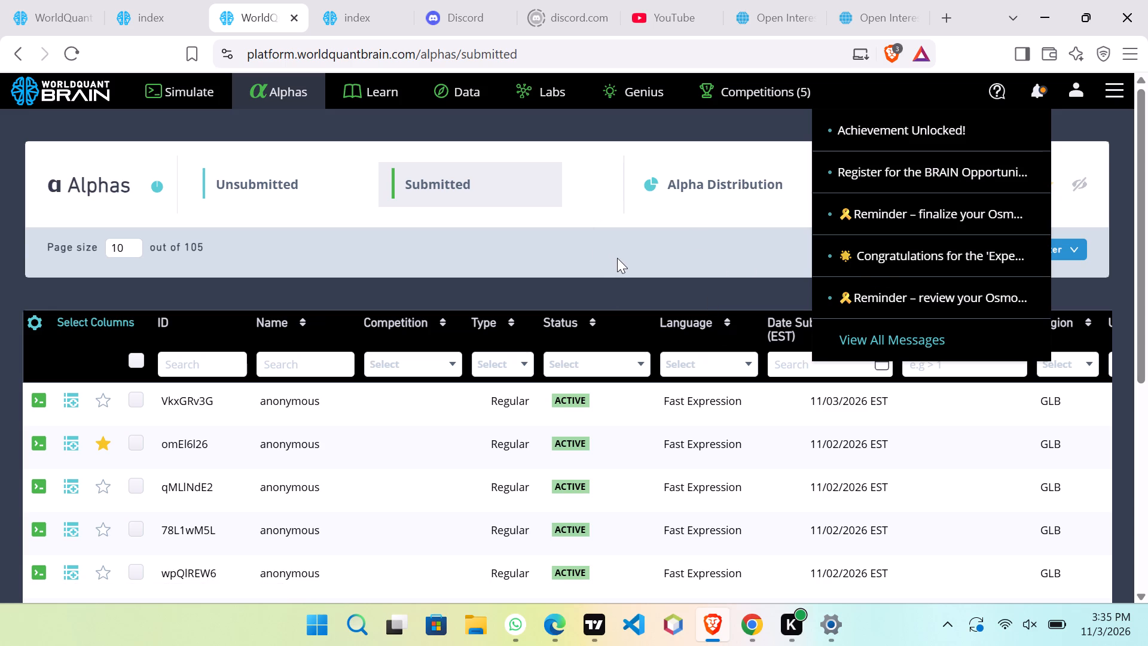
click(533, 398)
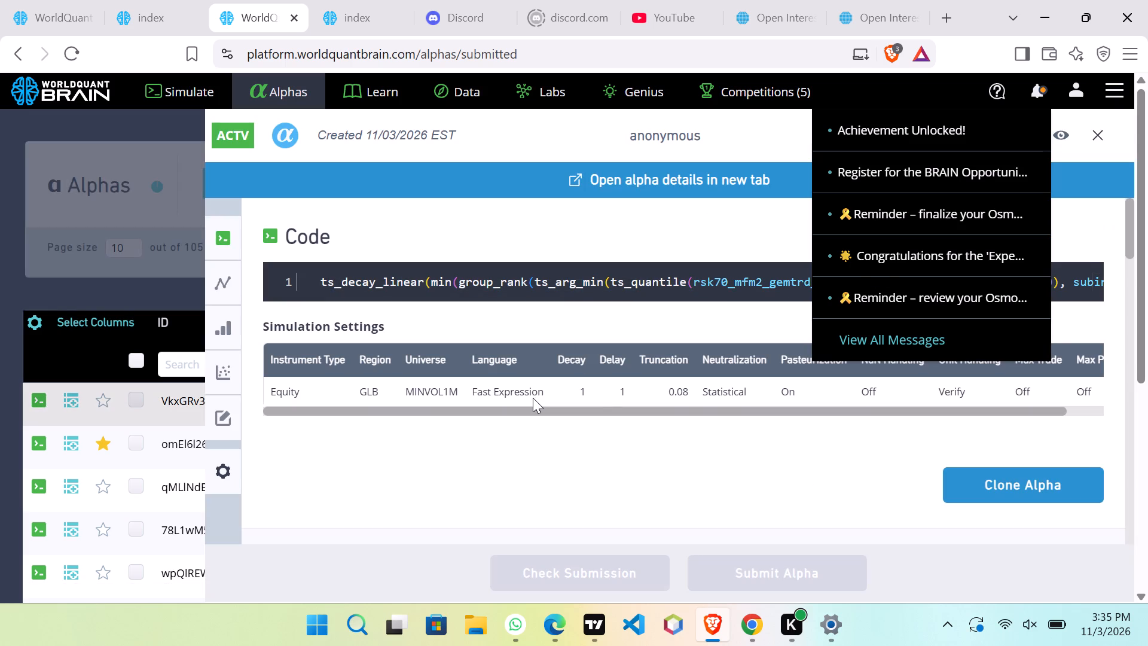
click(1040, 87)
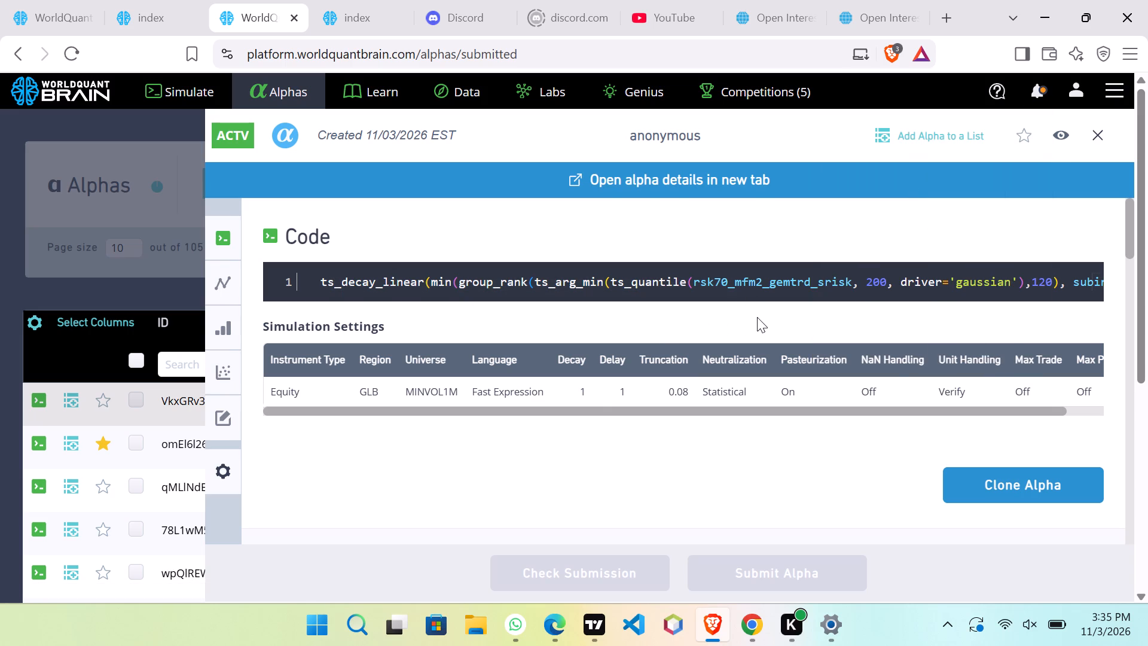
Examine the submitted alpha's settings, chart and correlation sections, and show its summary for the IS period.
scroll(757, 317, down, 1)
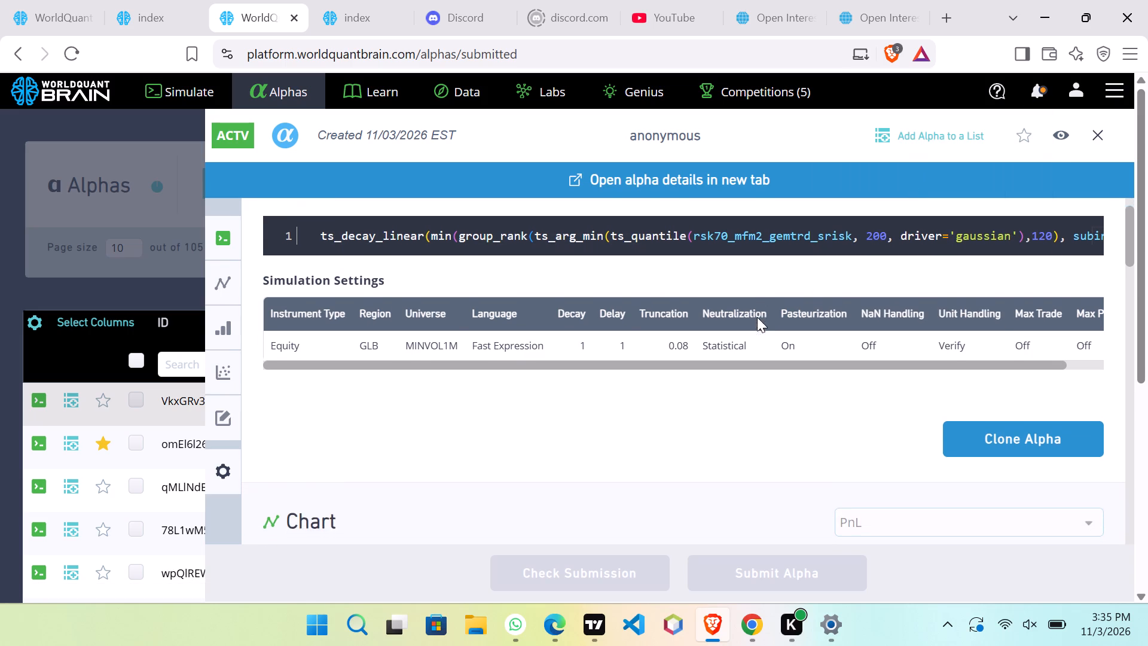
scroll(757, 317, down, 2)
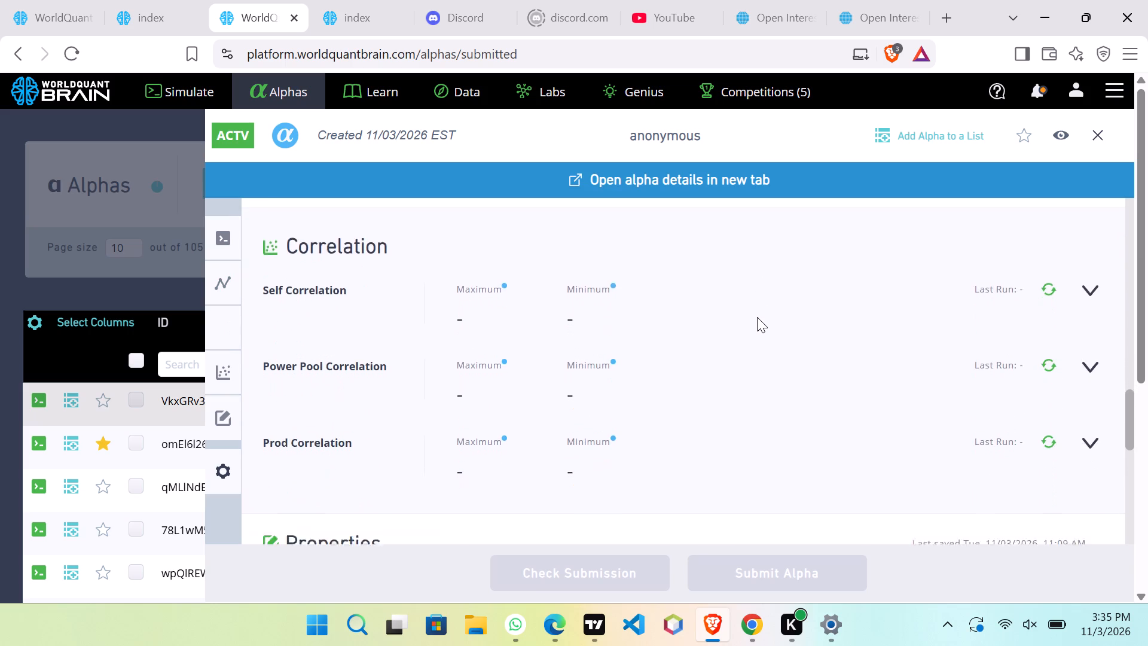
scroll(757, 317, up, 1)
scroll(757, 317, down, 1)
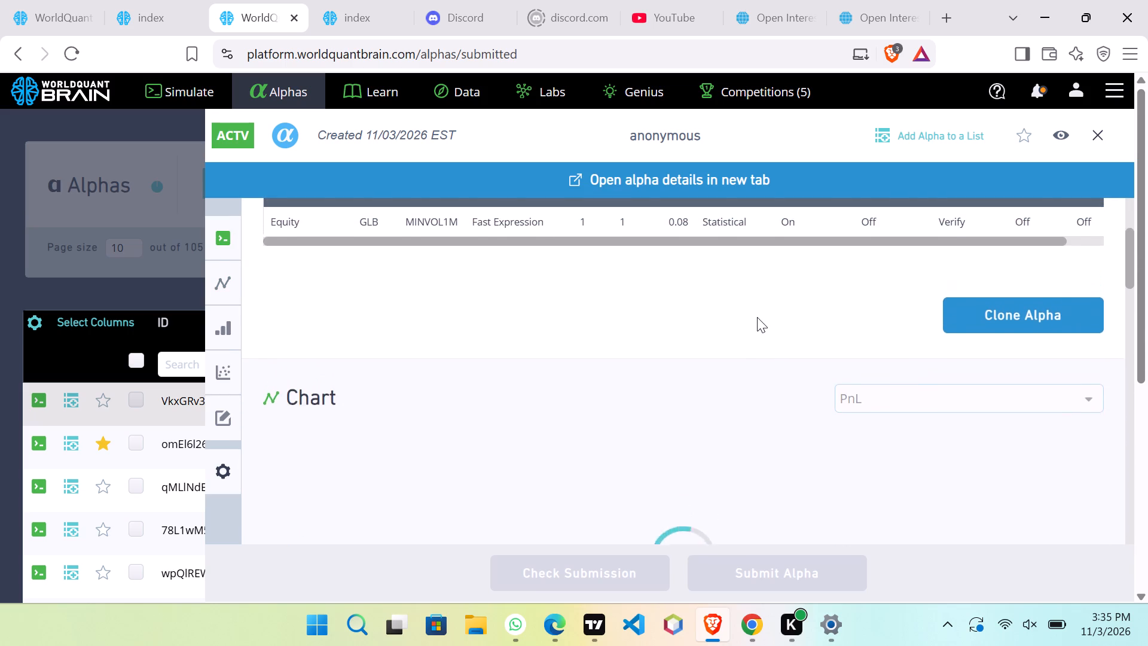
scroll(757, 317, up, 1)
scroll(757, 317, down, 2)
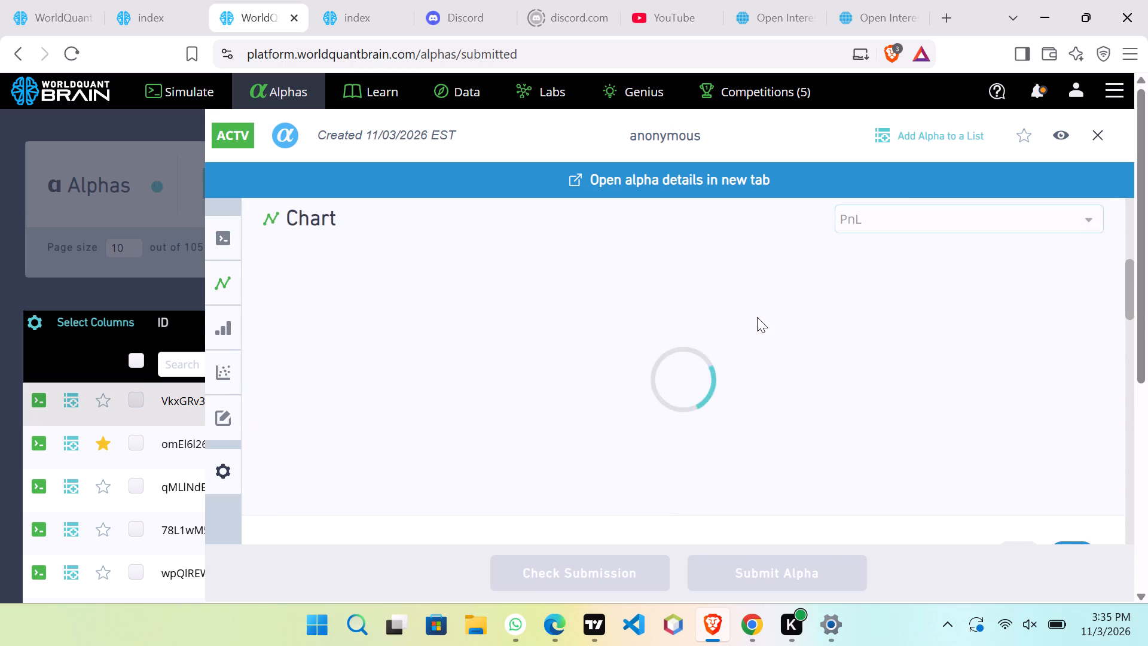
scroll(757, 317, down, 1)
scroll(757, 317, up, 3)
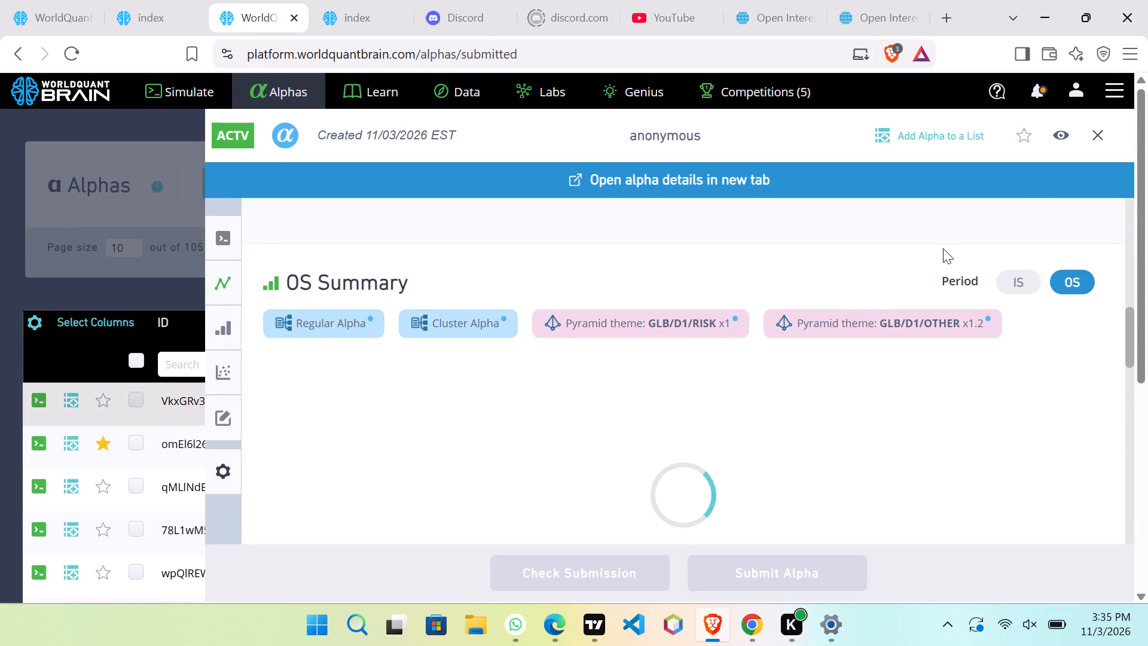
click(1014, 285)
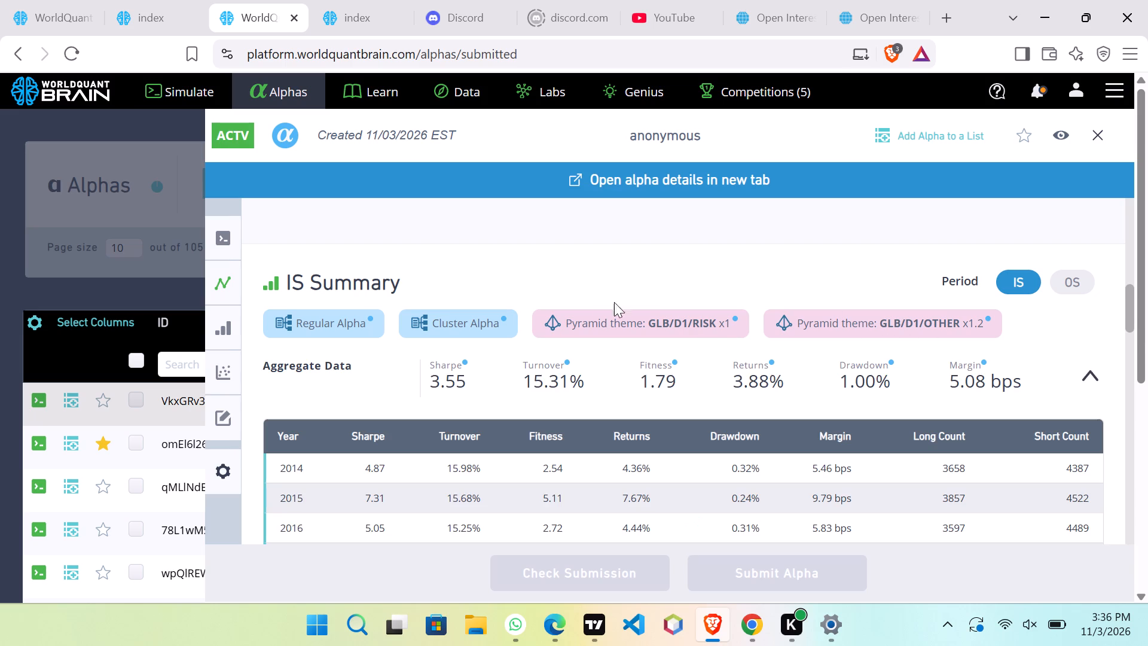
Examine alpha VkxGRv3G's IS Summary yearly figures, chart and code, and close its details.
scroll(539, 363, up, 1)
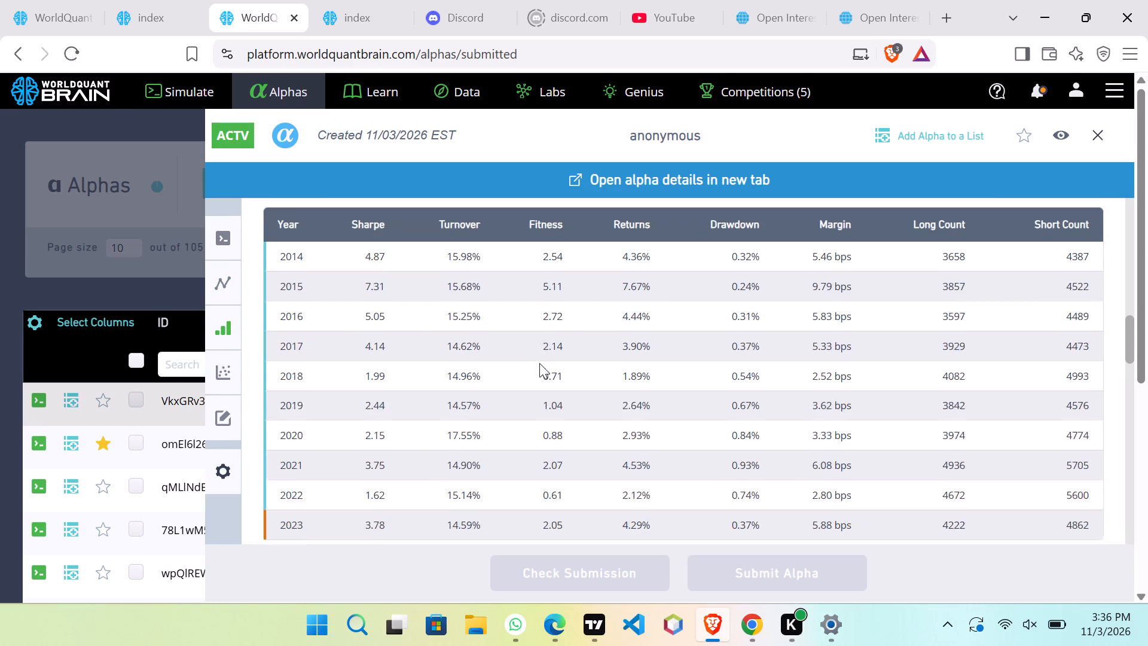
scroll(539, 363, up, 2)
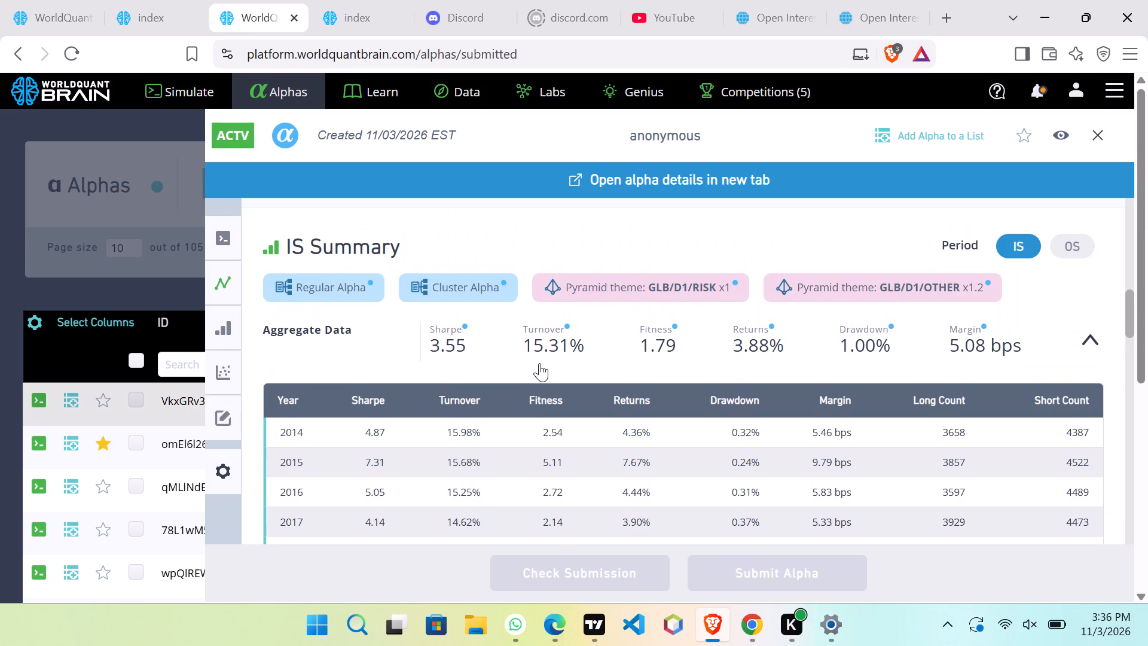
scroll(536, 370, up, 2)
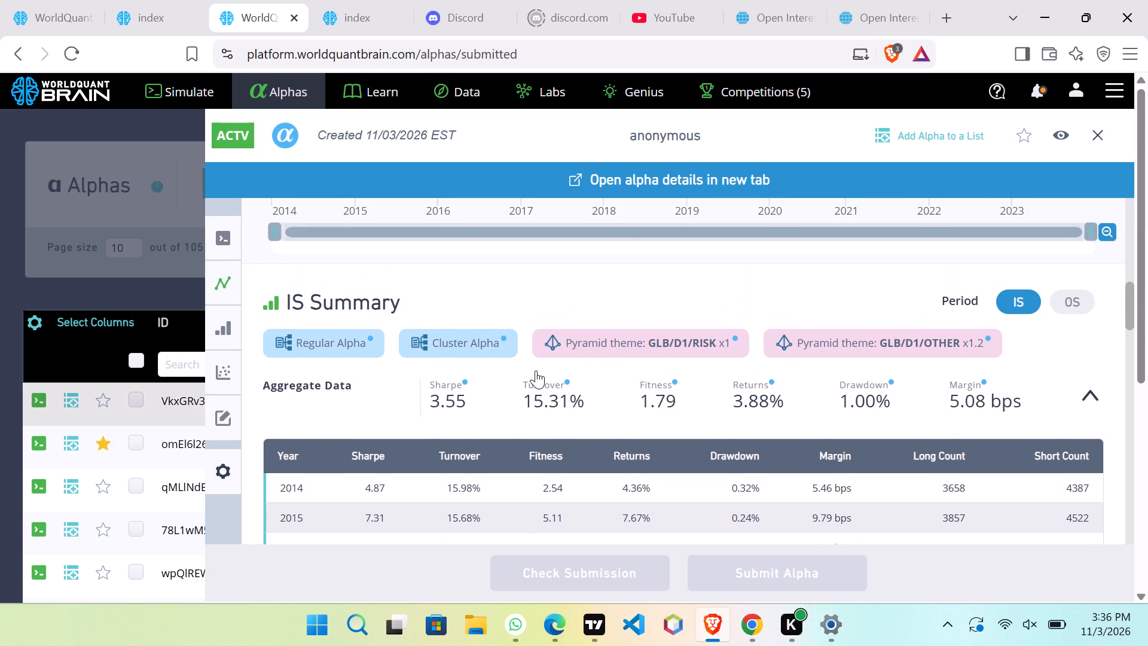
scroll(536, 370, up, 3)
scroll(729, 279, up, 1)
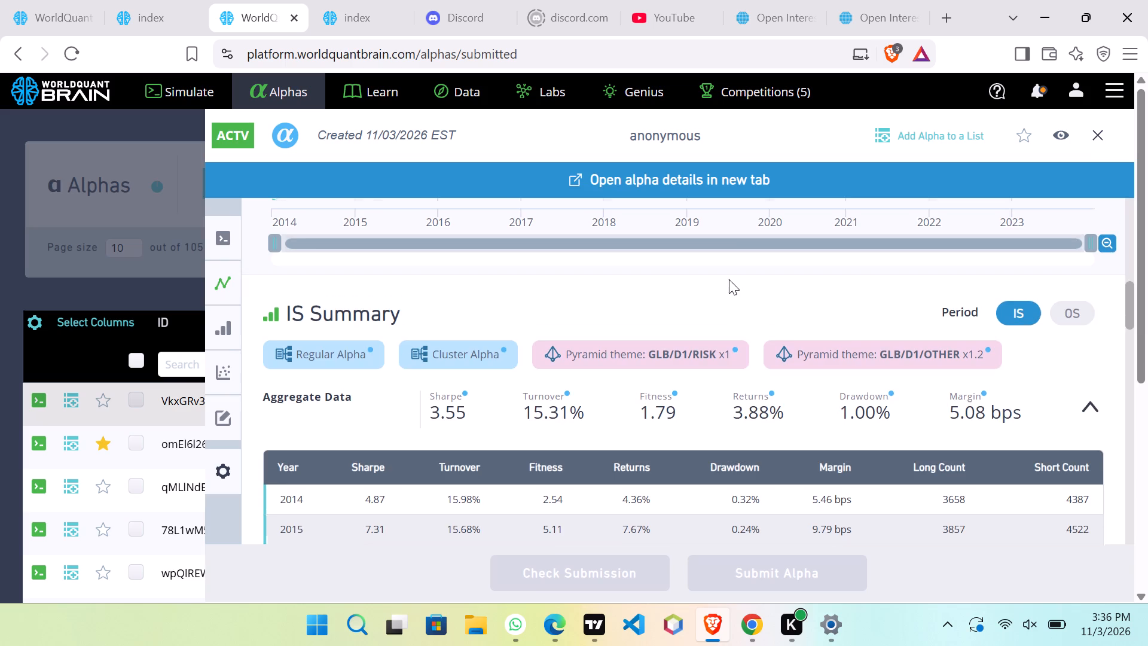
scroll(729, 279, up, 1)
scroll(793, 386, up, 2)
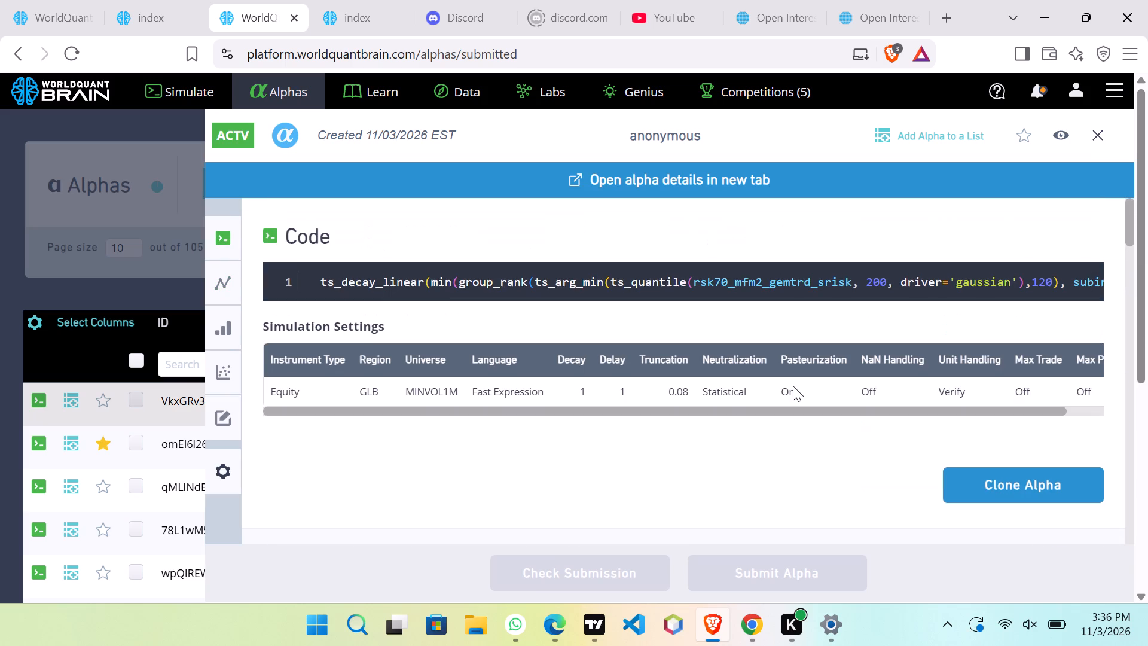
click(1099, 133)
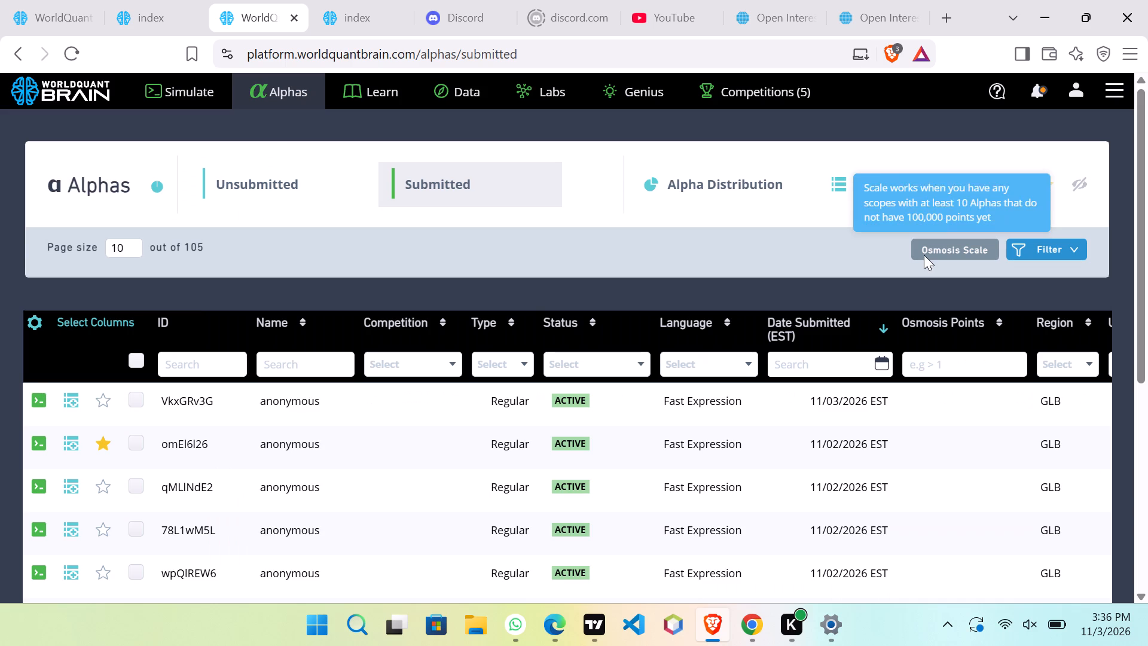
Reopen submitted alpha VkxGRv3G and clone it into a new simulation.
click(316, 404)
click(403, 407)
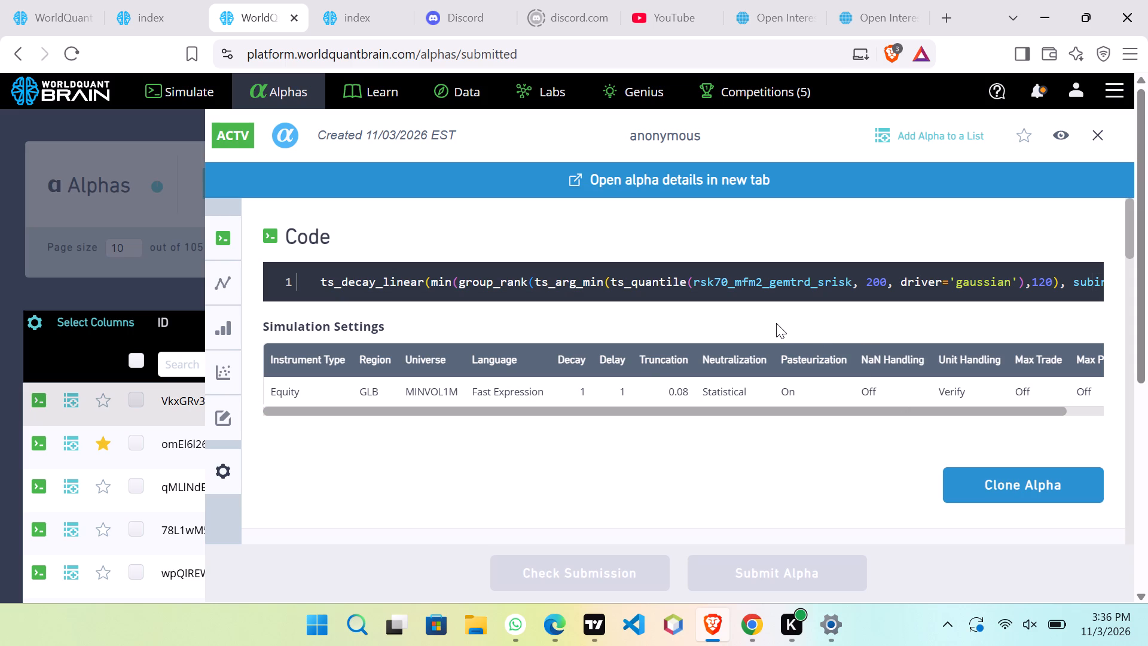
click(994, 489)
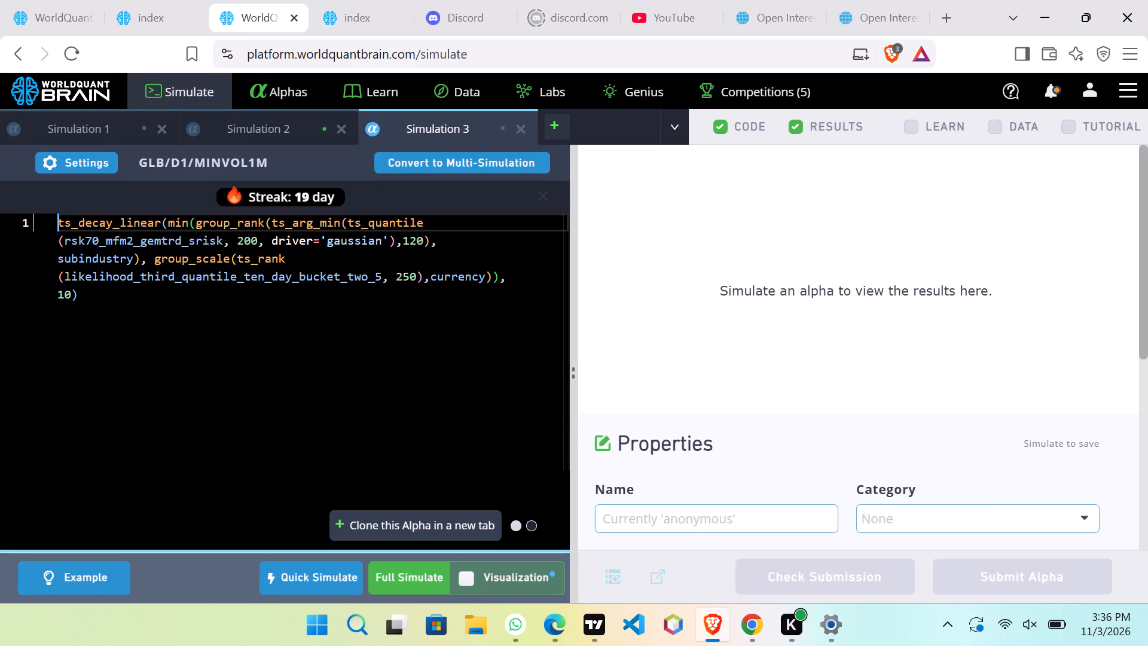
Remove the outer ts_decay_linear wrapper and its 10-day argument from the cloned expression, leaving min(...) as the outermost function.
click(154, 224)
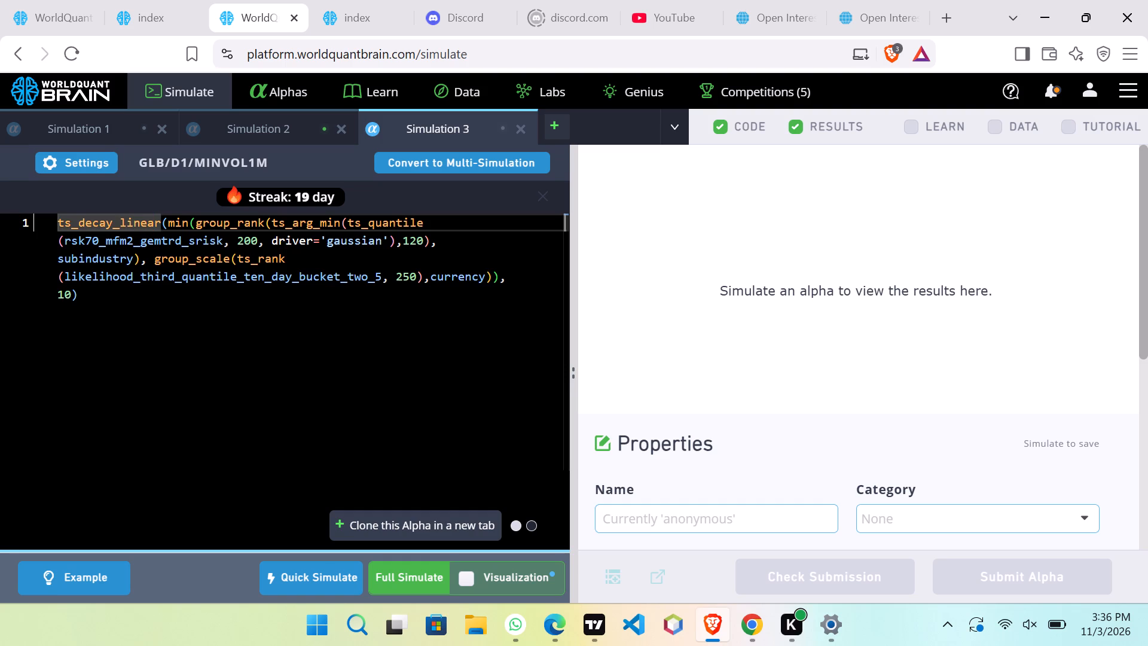
key(BackSpace)
key(BackSpace)
key(BackSpace)
key(BackSpace)
key(BackSpace)
key(BackSpace)
key(BackSpace)
key(BackSpace)
key(BackSpace)
key(BackSpace)
key(BackSpace)
key(BackSpace)
key(BackSpace)
key(BackSpace)
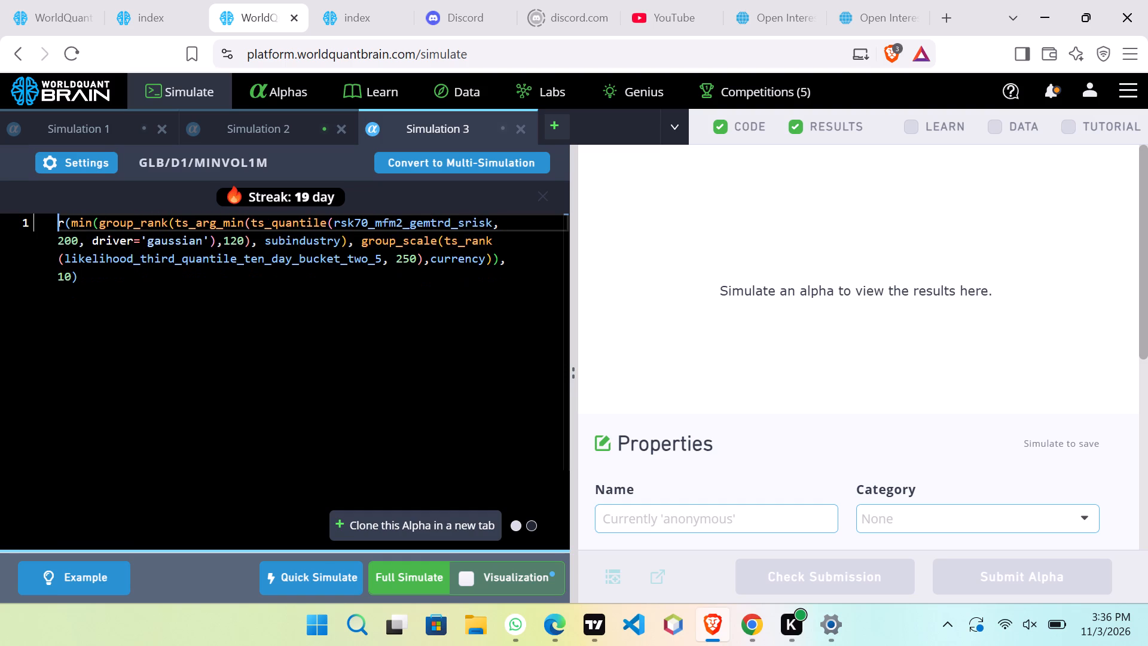
key(BackSpace)
key(Delete)
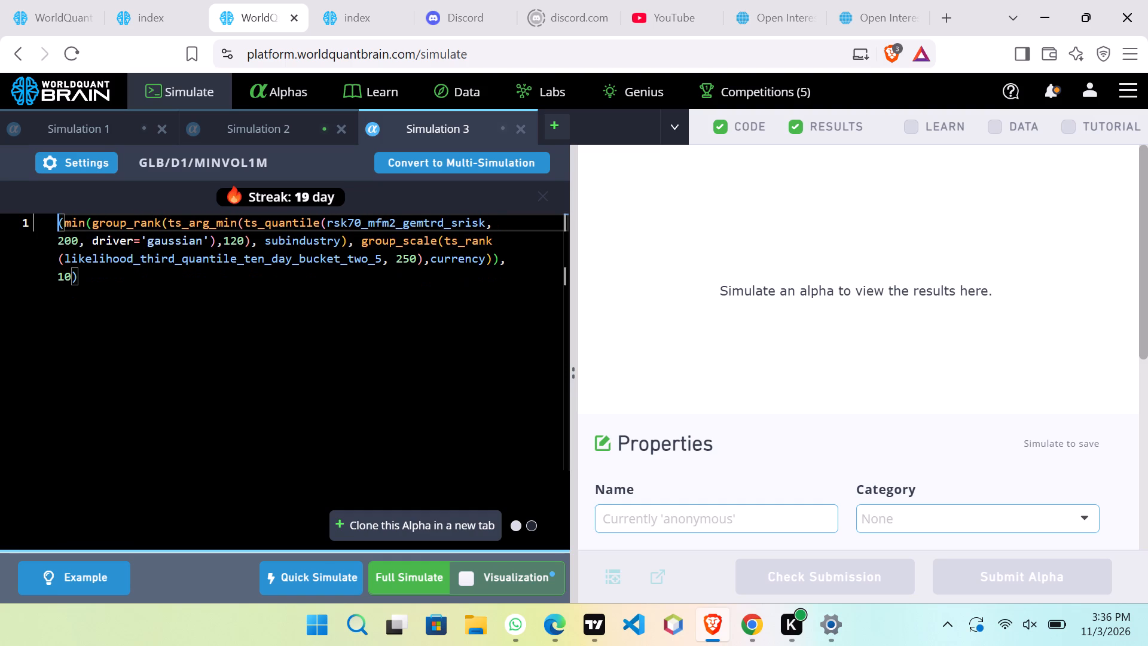
key(Delete)
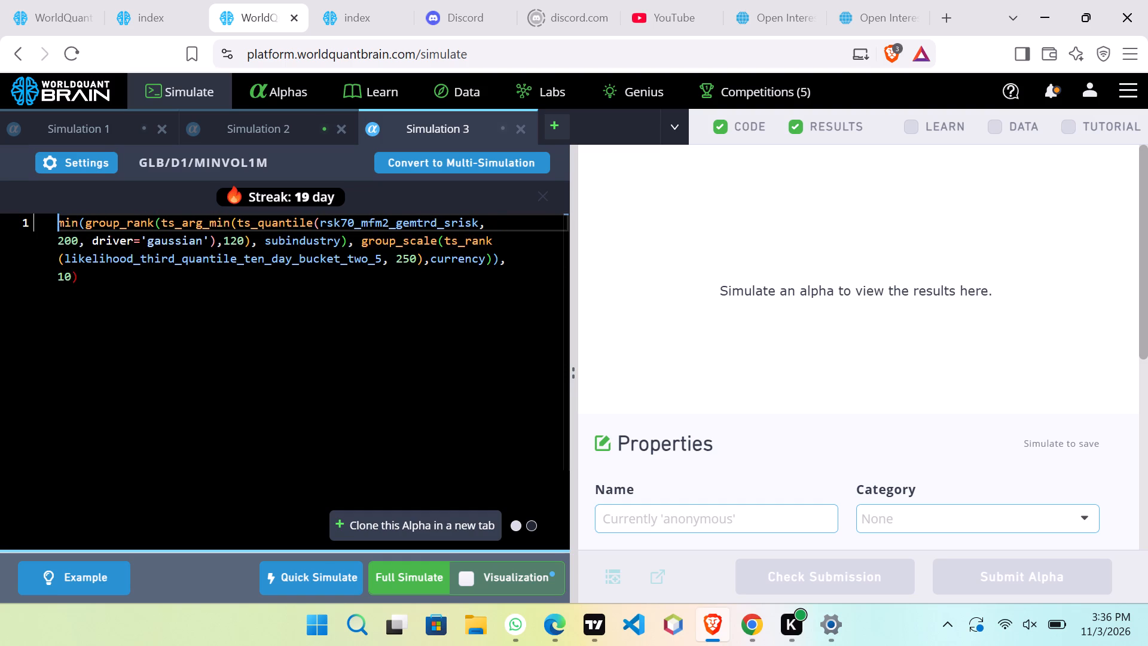
click(248, 281)
key(BackSpace)
key(BackSpace)
key(BackSpace)
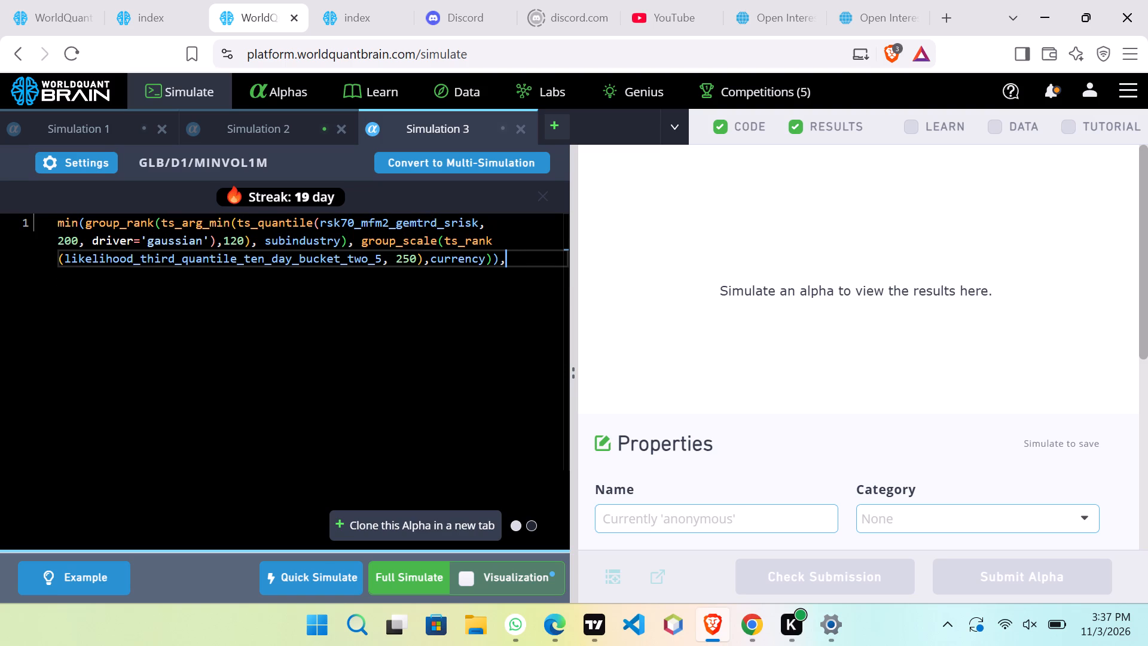
key(BackSpace)
click(248, 281)
Set the decay to 3 in the Simulation 3 settings and apply it.
click(88, 167)
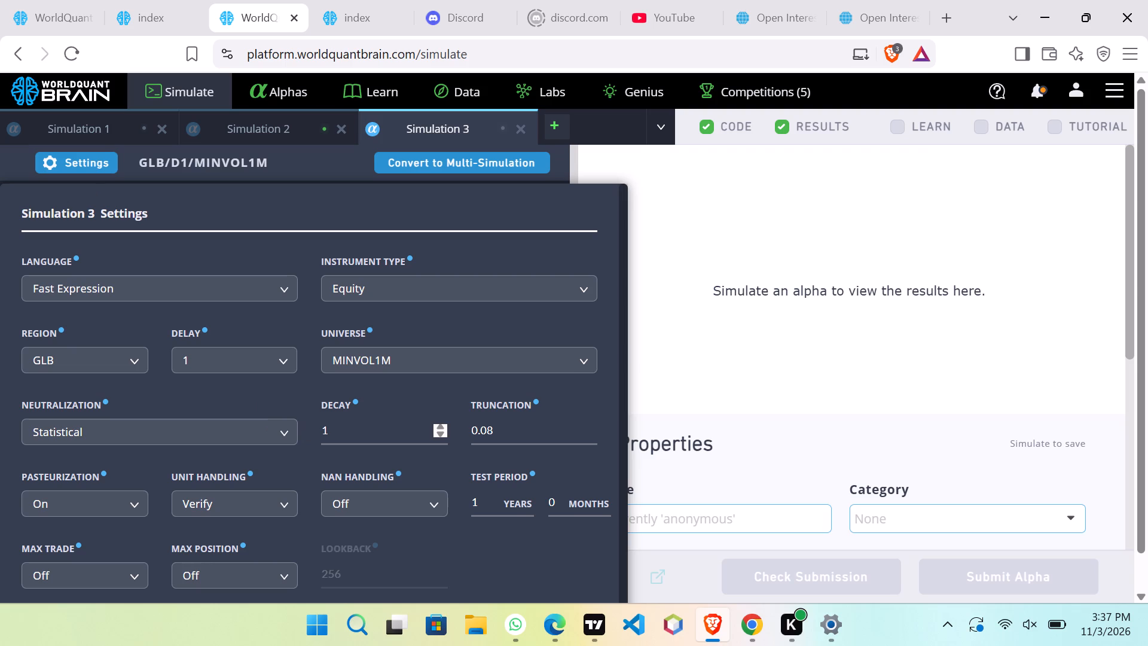
click(356, 435)
key(BackSpace)
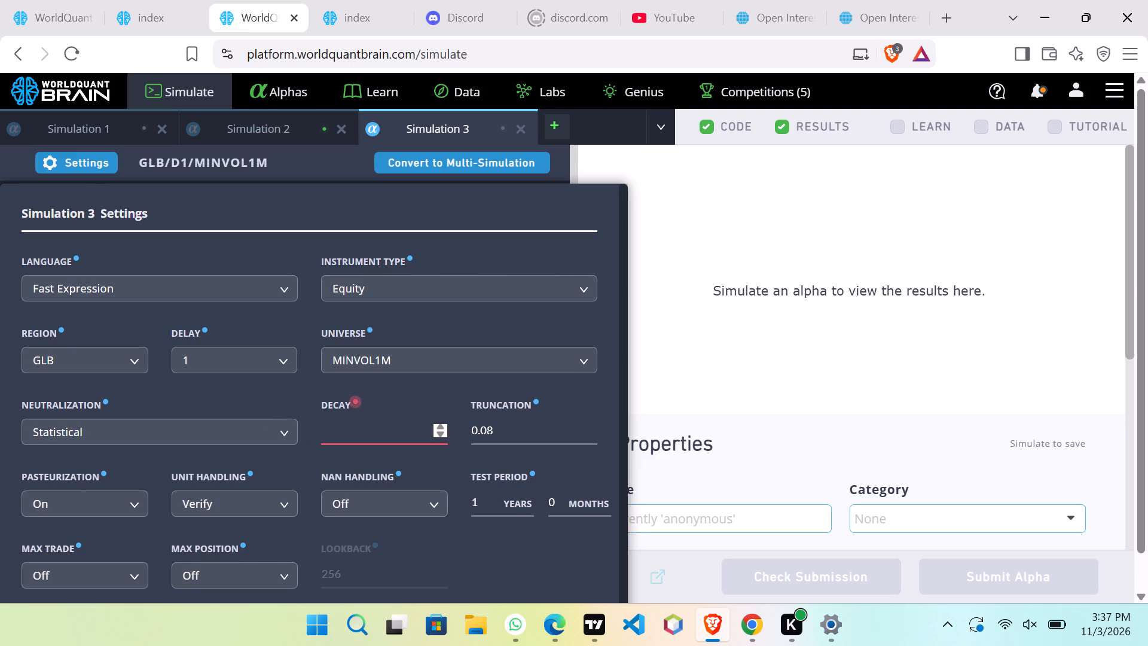
key(3)
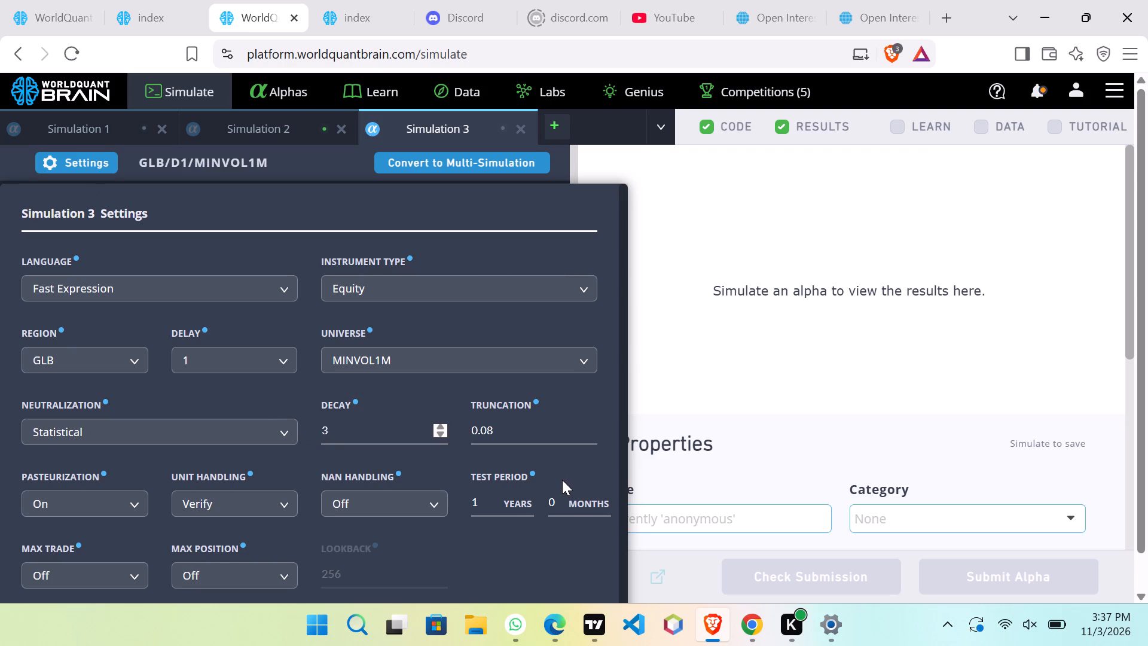
scroll(469, 478, down, 1)
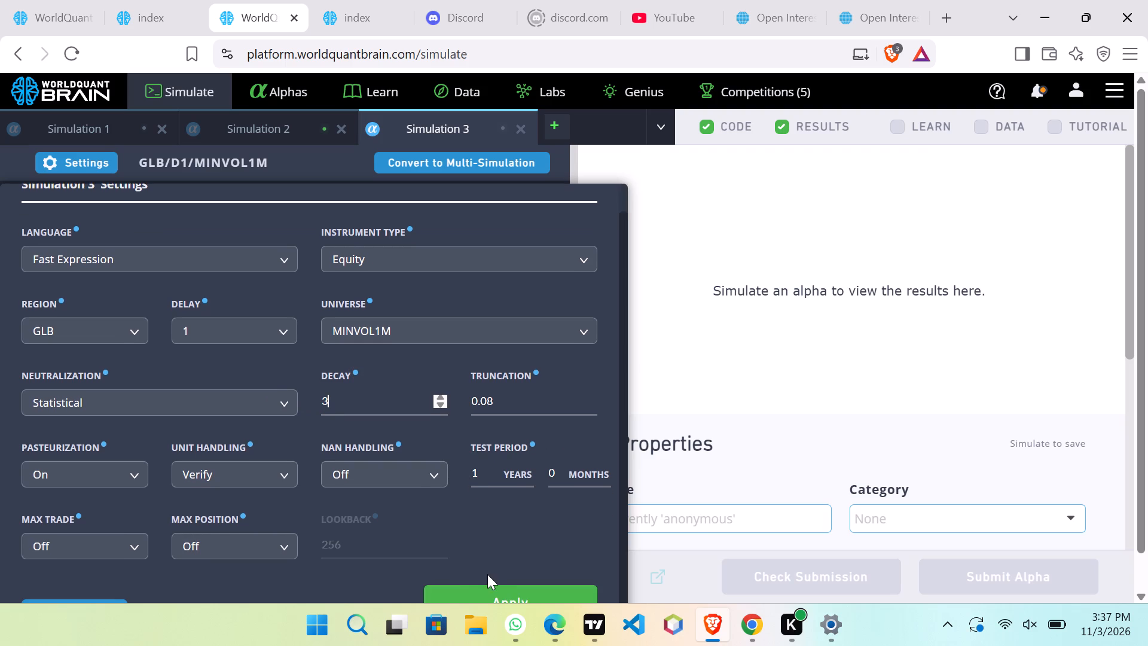
click(485, 593)
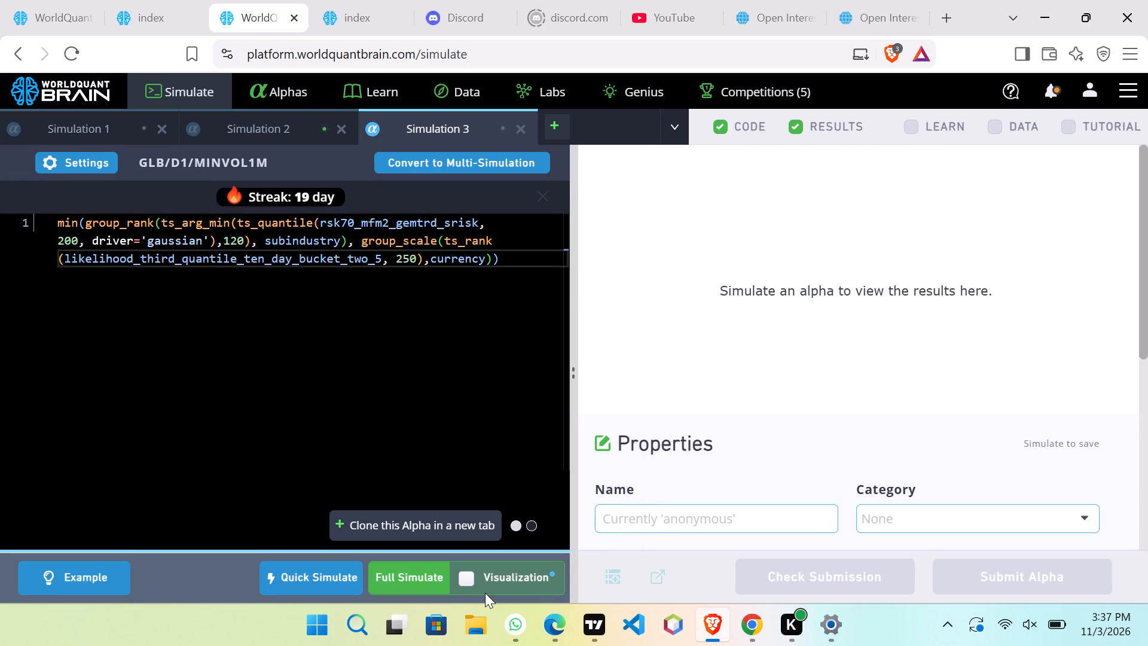
Replace the rsk70_mfm2_gemtrd_srisk field with mdl264_3l_aiec and run the full simulation.
double_click(398, 224)
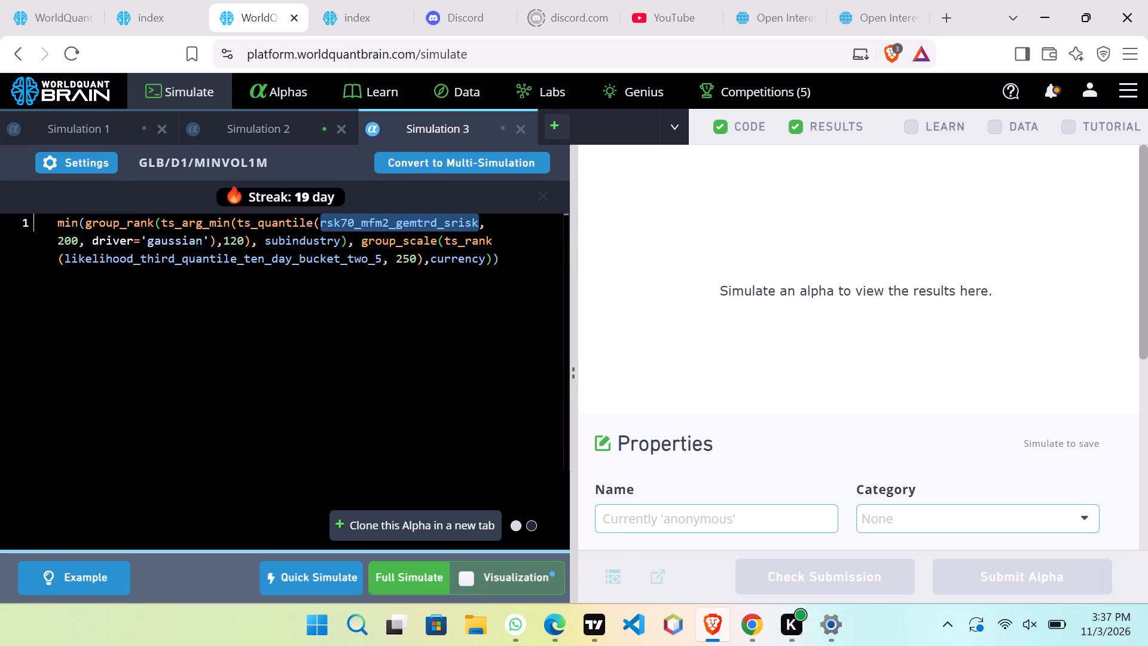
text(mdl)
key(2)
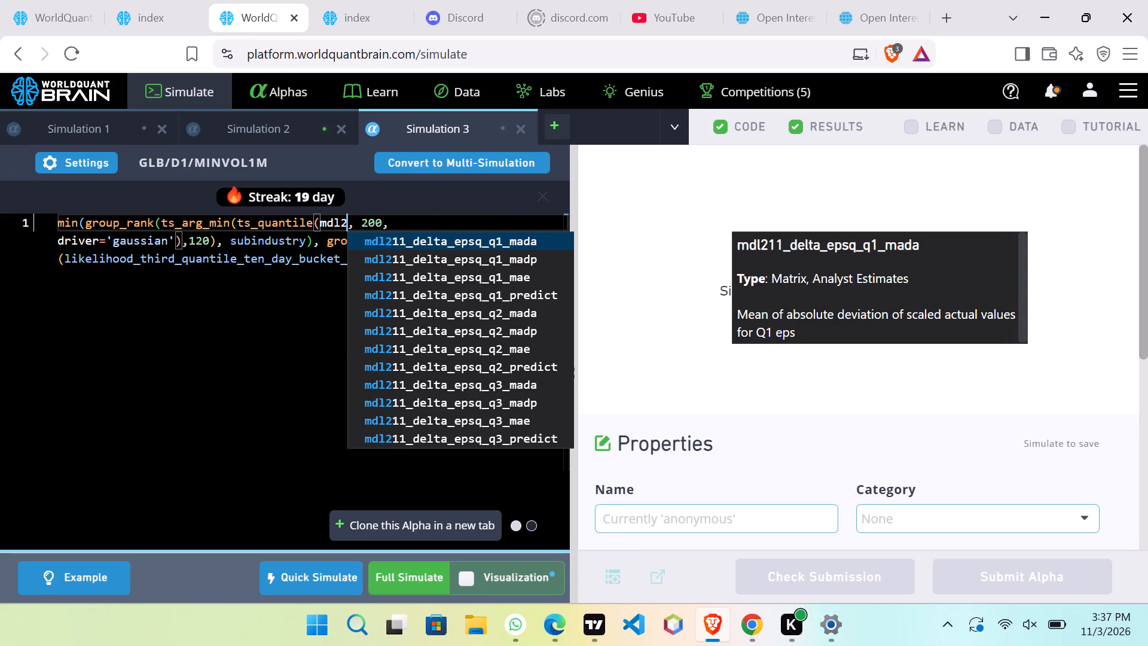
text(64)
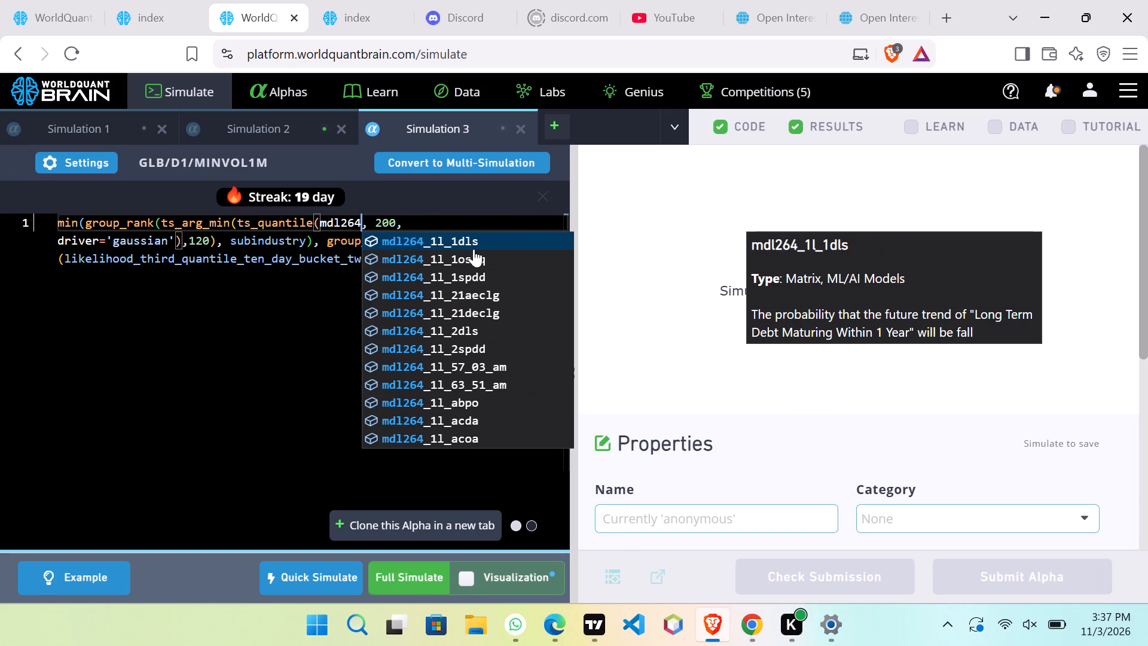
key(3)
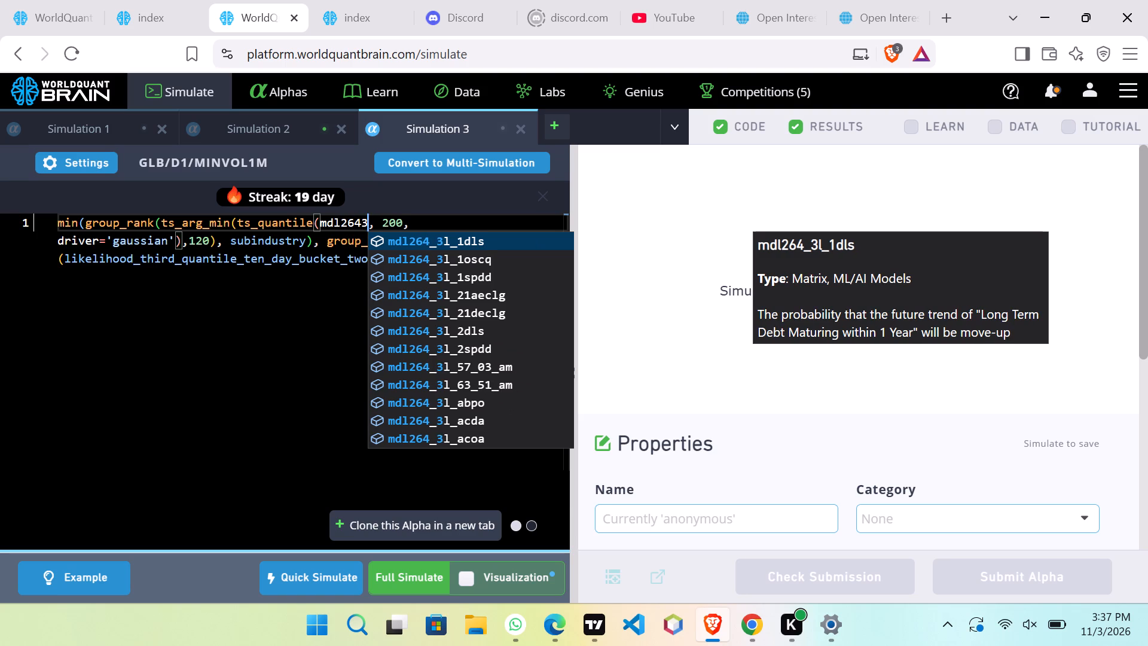
scroll(454, 349, down, 1)
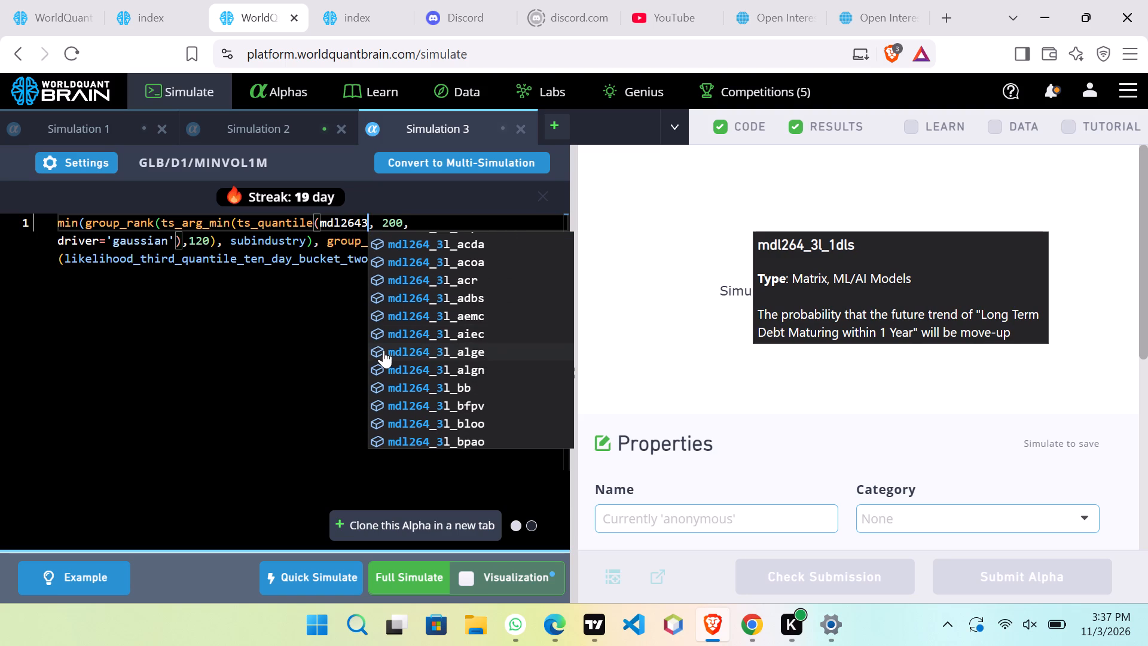
click(444, 334)
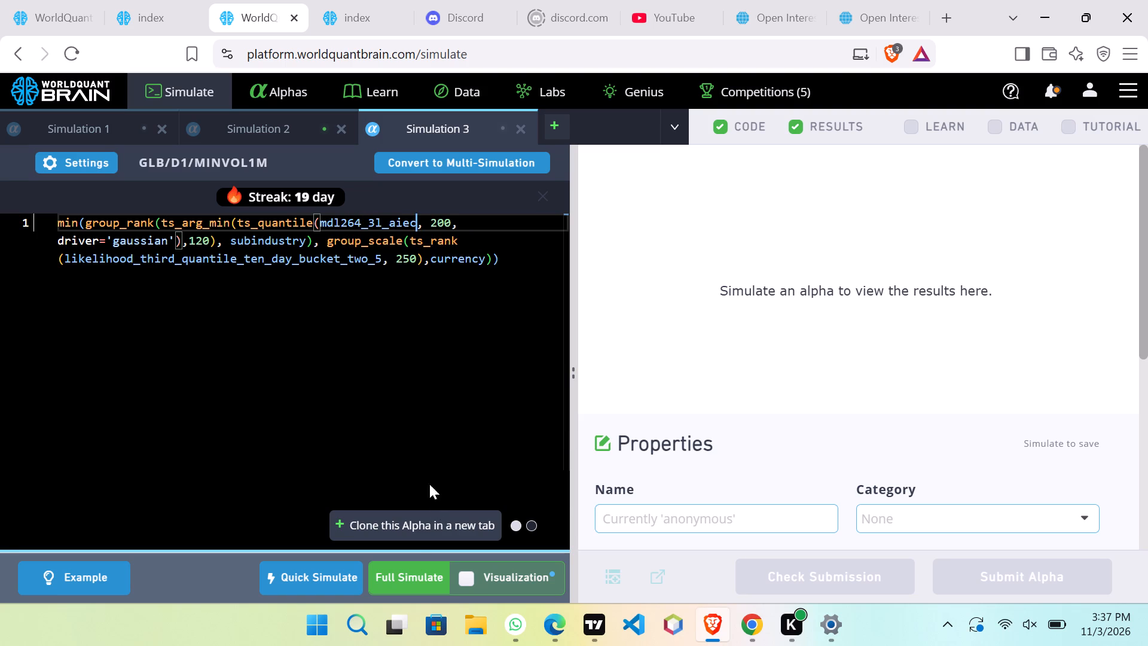
click(409, 577)
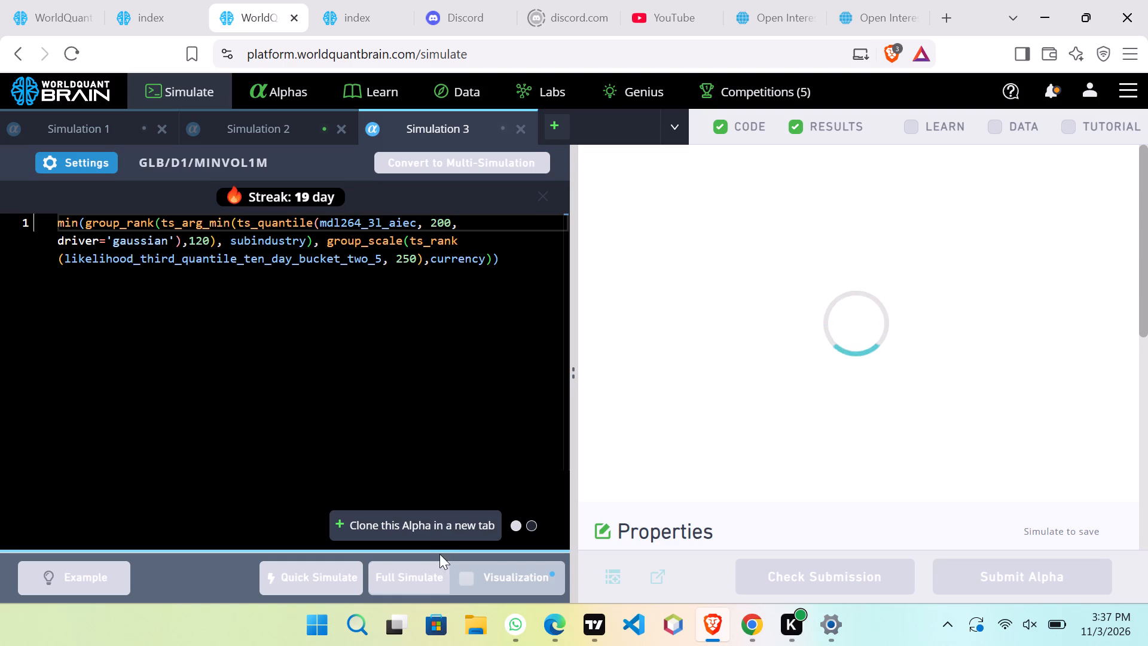
Clone the alpha into a new simulation with mdl264_3l_aiec replaced by oth460_3l_acoa, and run the full simulation.
click(409, 523)
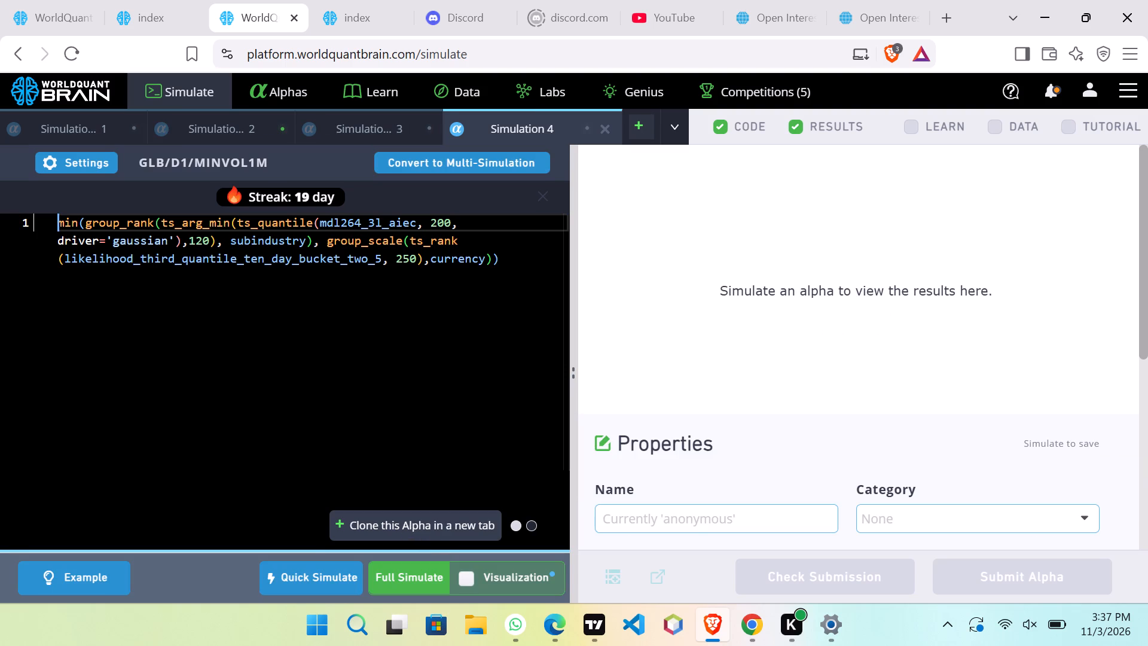
double_click(388, 223)
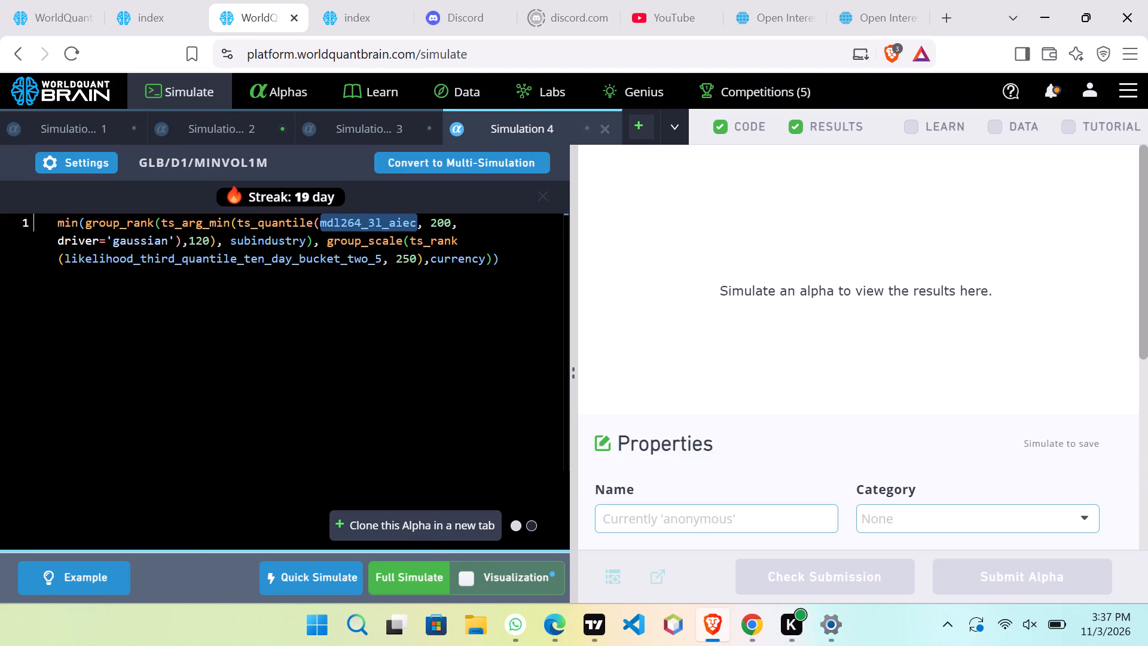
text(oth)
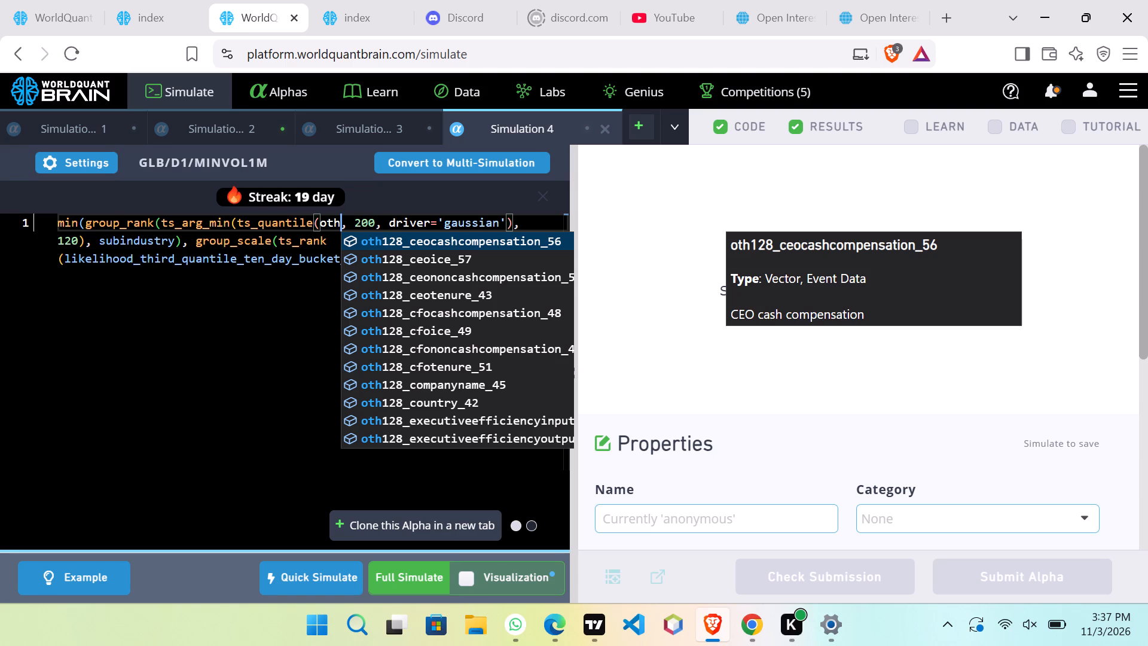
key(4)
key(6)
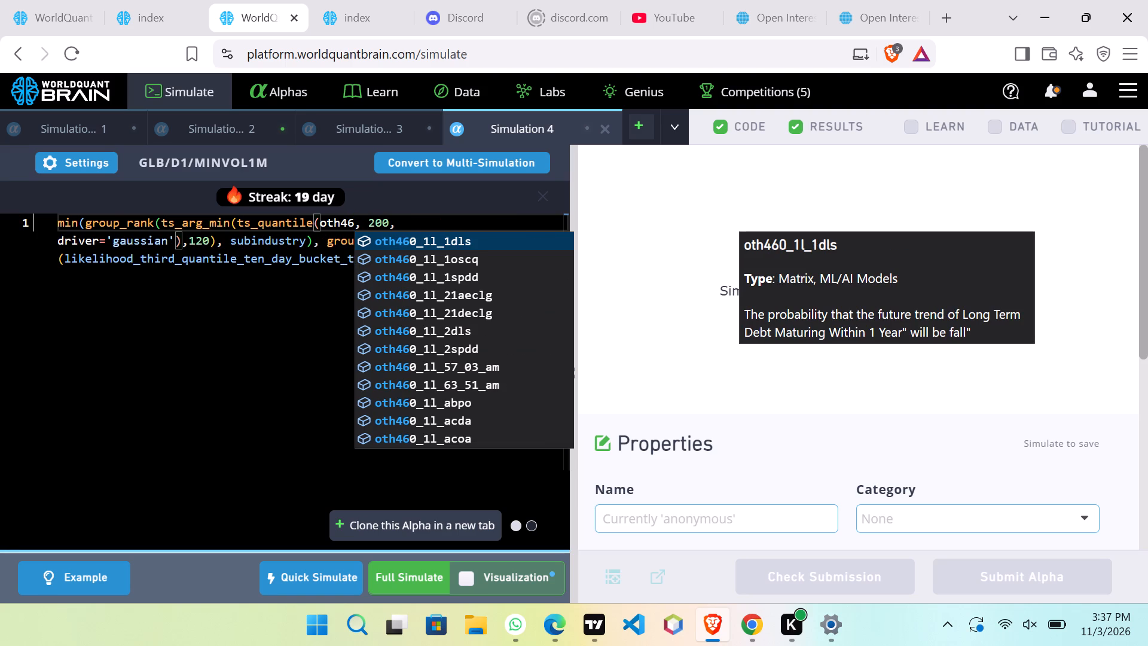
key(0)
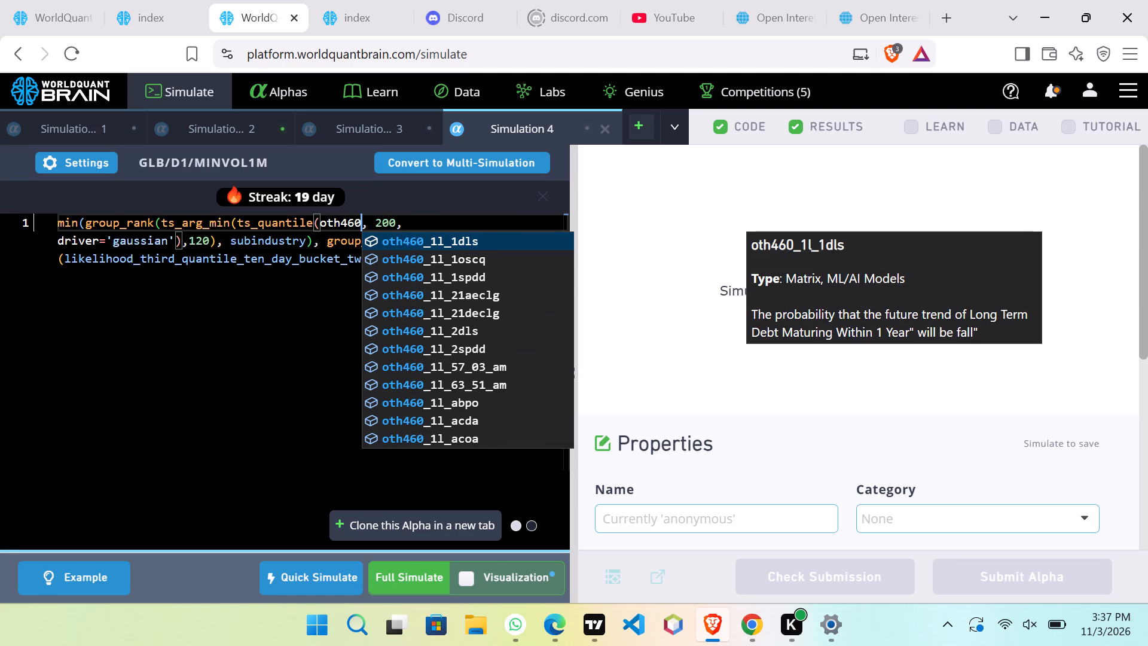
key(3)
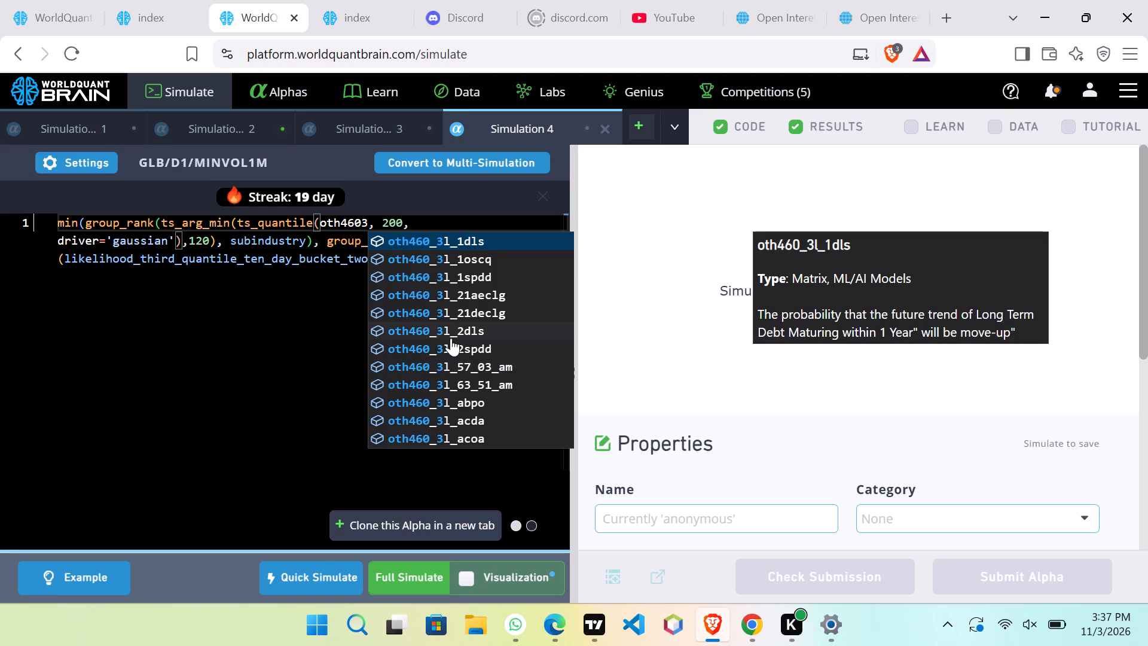
click(454, 435)
click(406, 579)
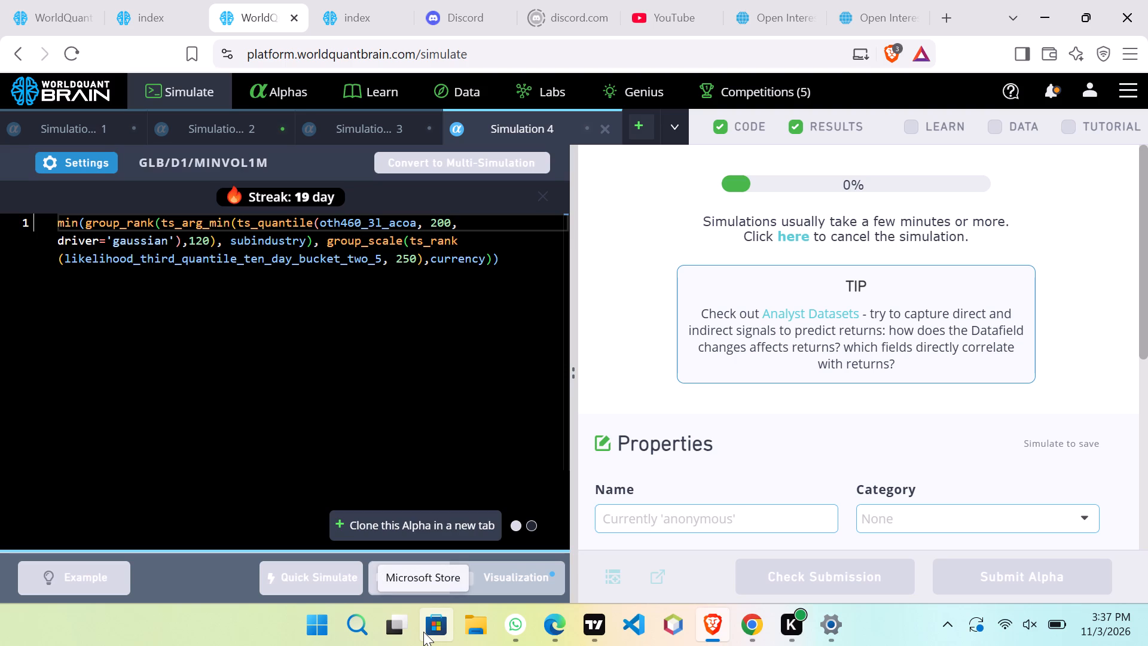
Clone the alpha into a new simulation with oth460_3l_acoa replaced by mdl264_3l_m1r_gtl_se, and run the full simulation.
click(414, 525)
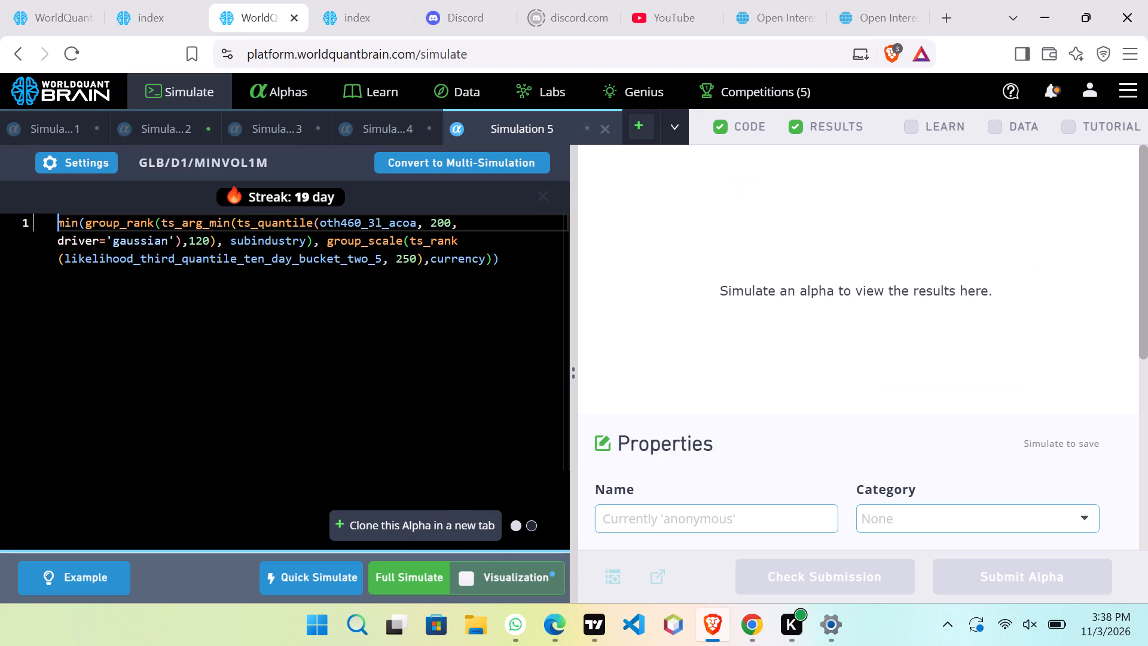
double_click(375, 220)
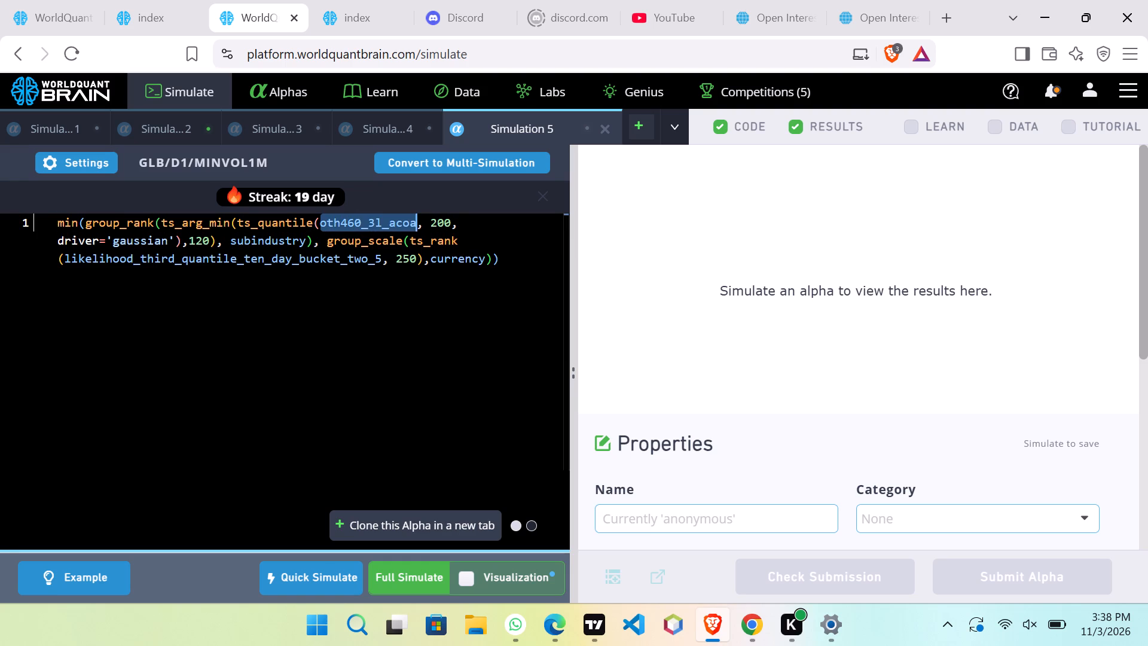
key(m)
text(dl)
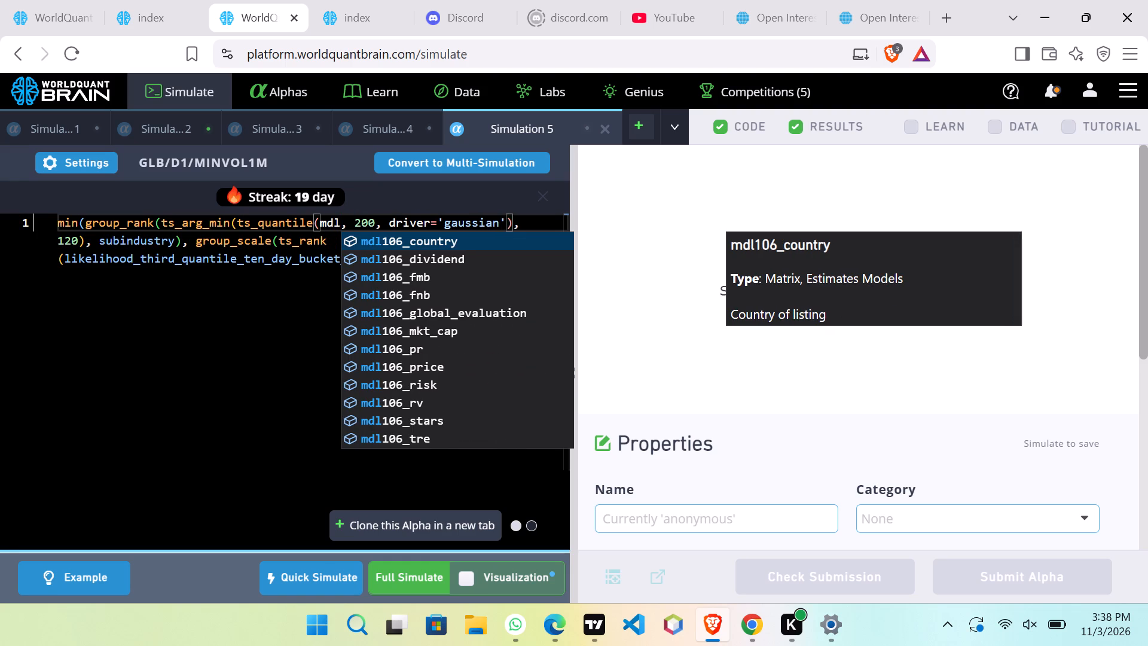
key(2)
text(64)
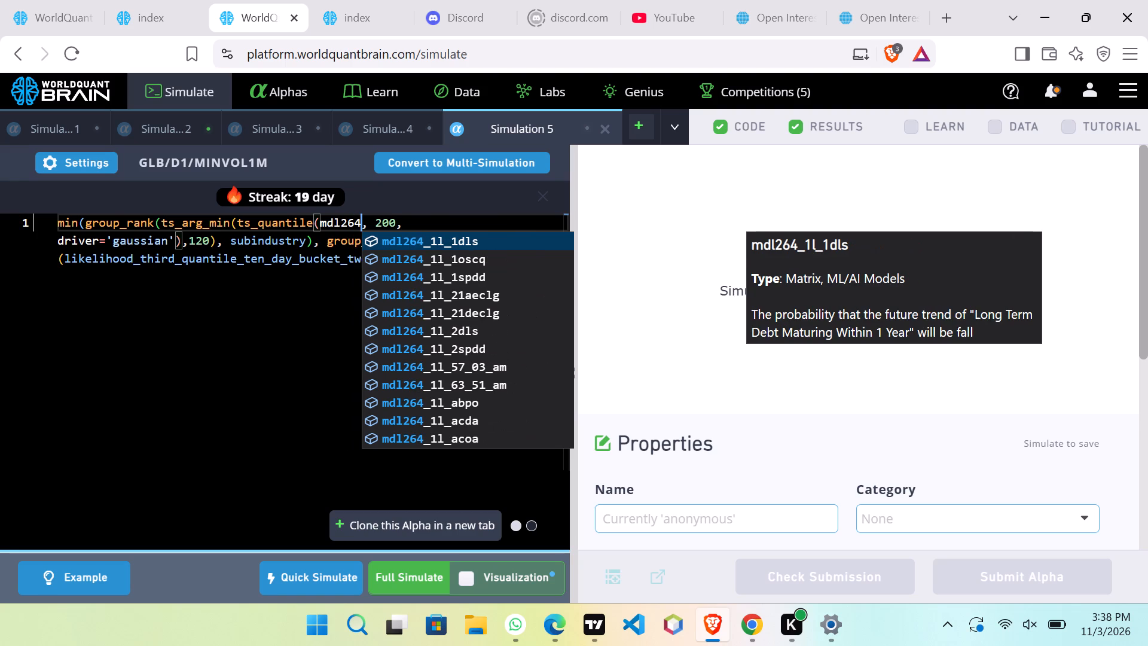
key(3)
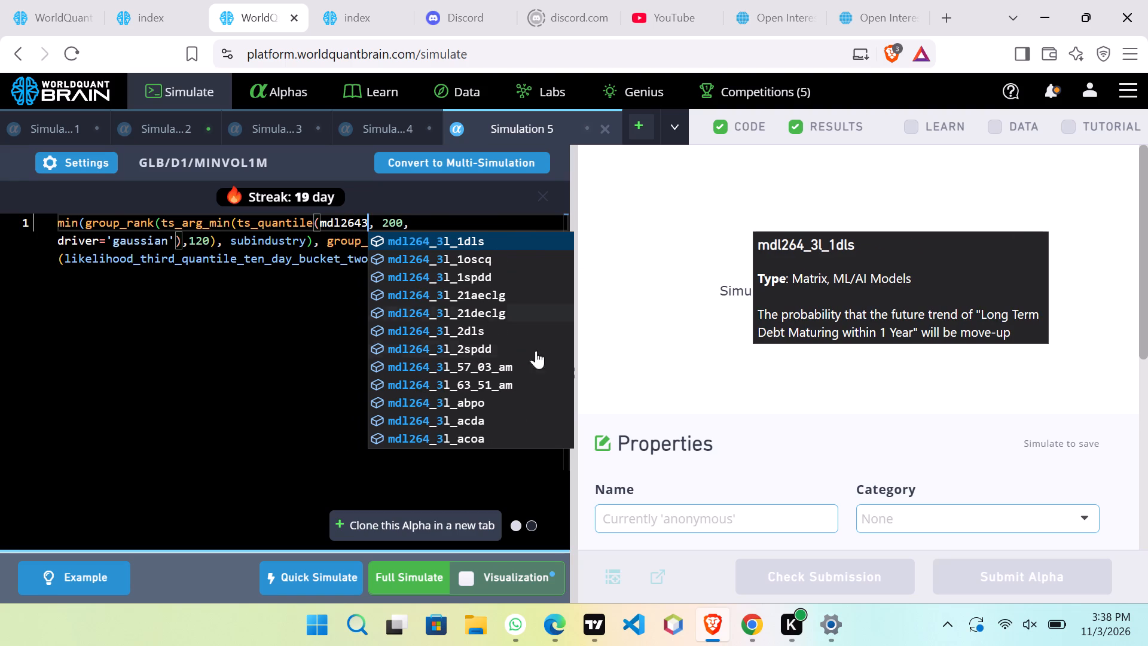
scroll(399, 393, down, 1)
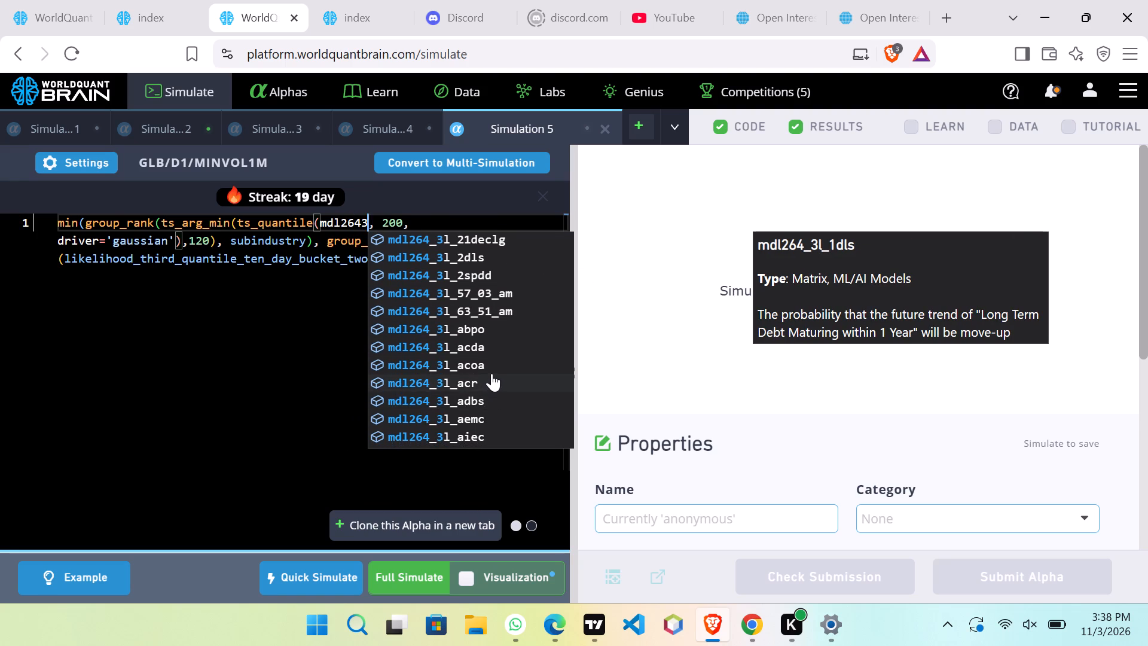
scroll(491, 373, down, 3)
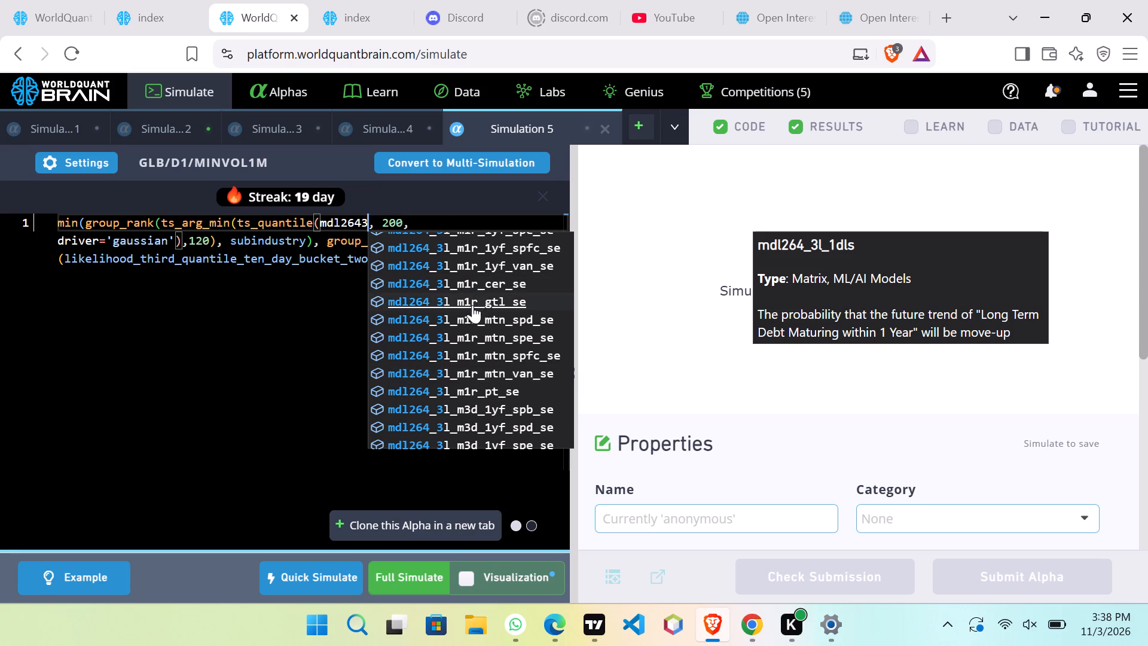
click(472, 305)
click(415, 575)
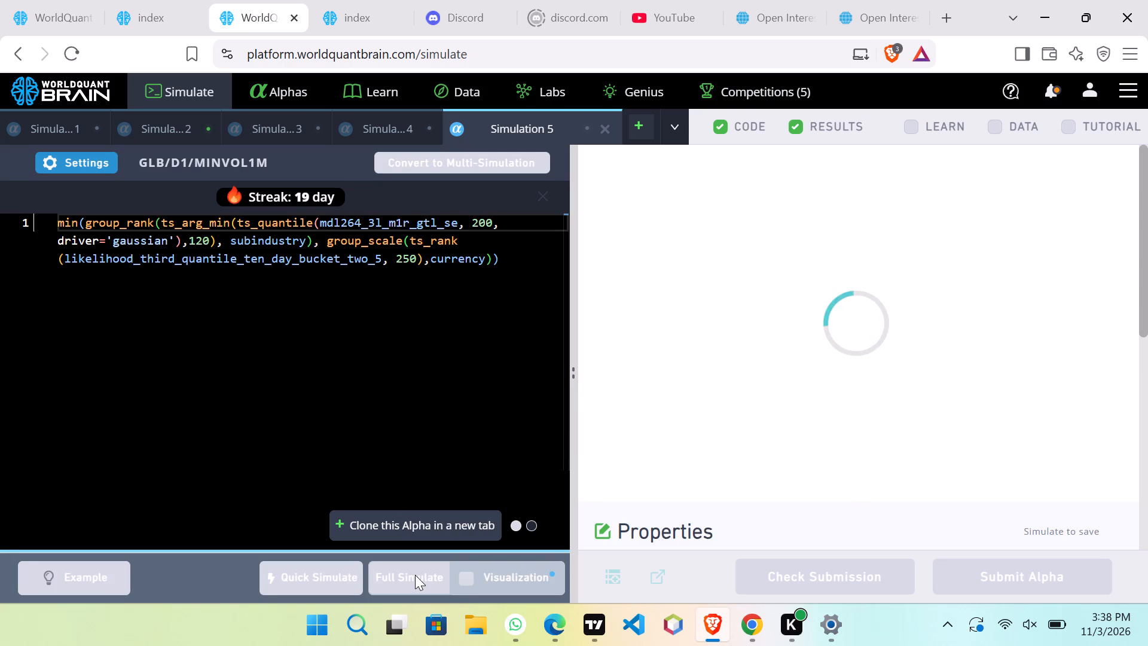
click(638, 126)
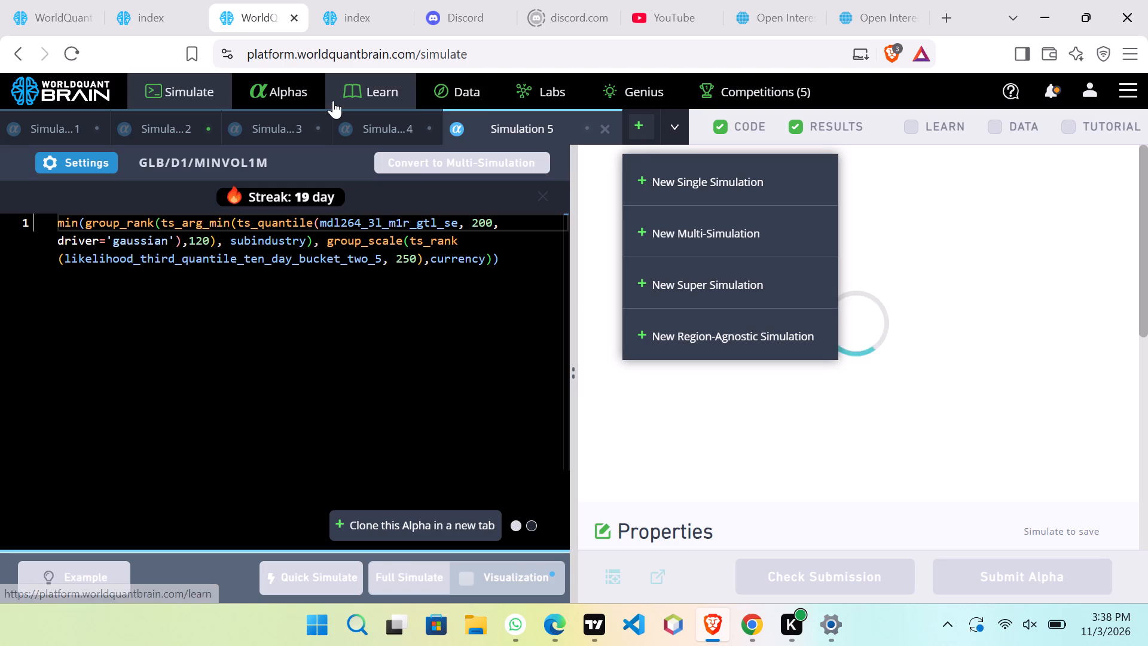
Show the test period for Simulation 2 and examine its PnL chart, yearly IS Summary and regional aggregate data.
click(179, 128)
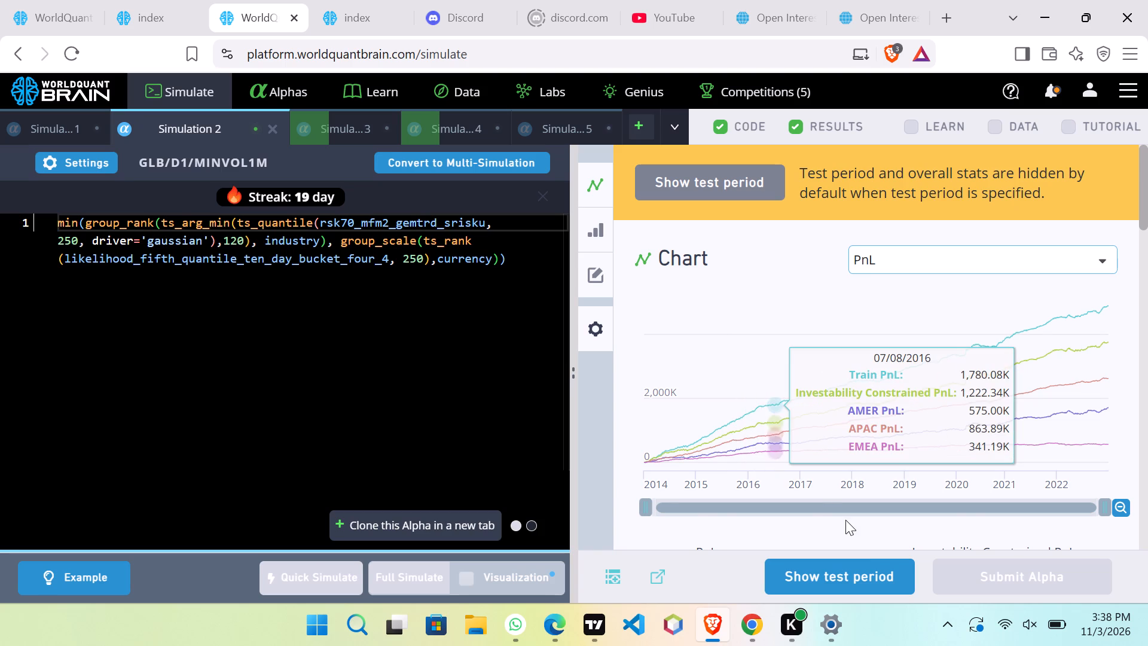
click(857, 570)
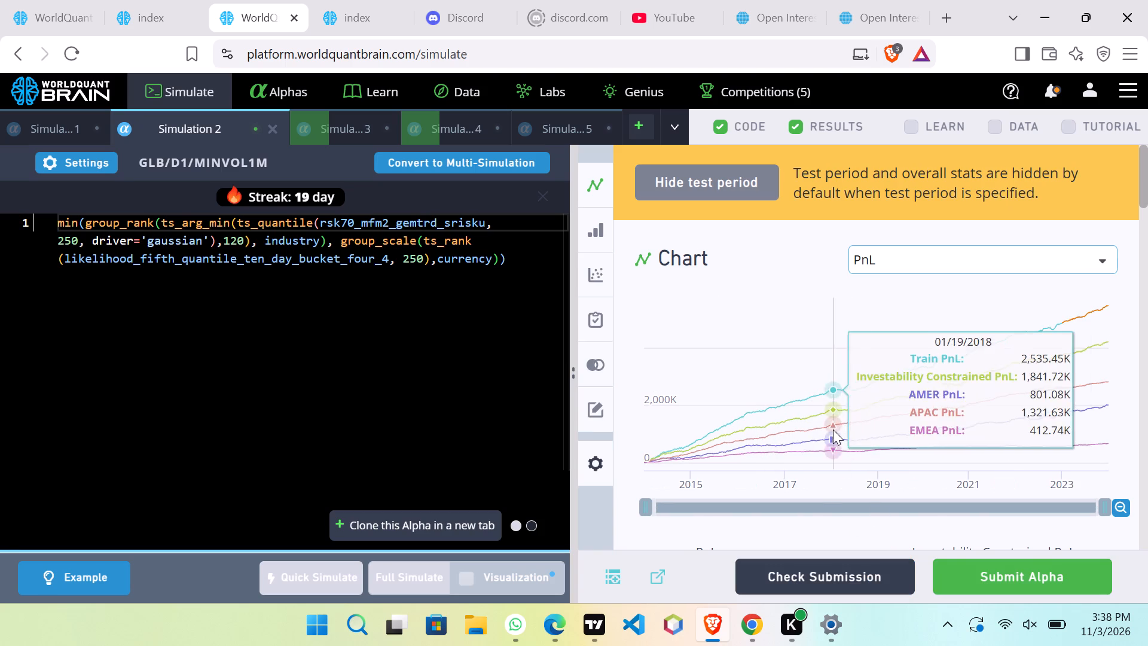
scroll(833, 429, down, 2)
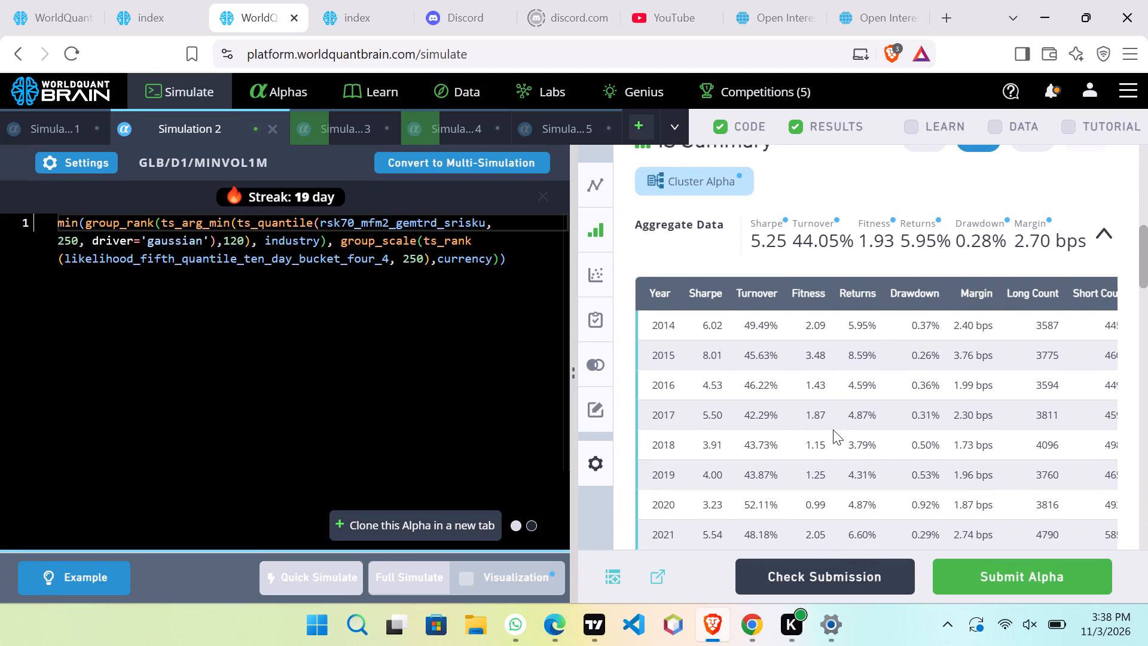
scroll(833, 429, down, 3)
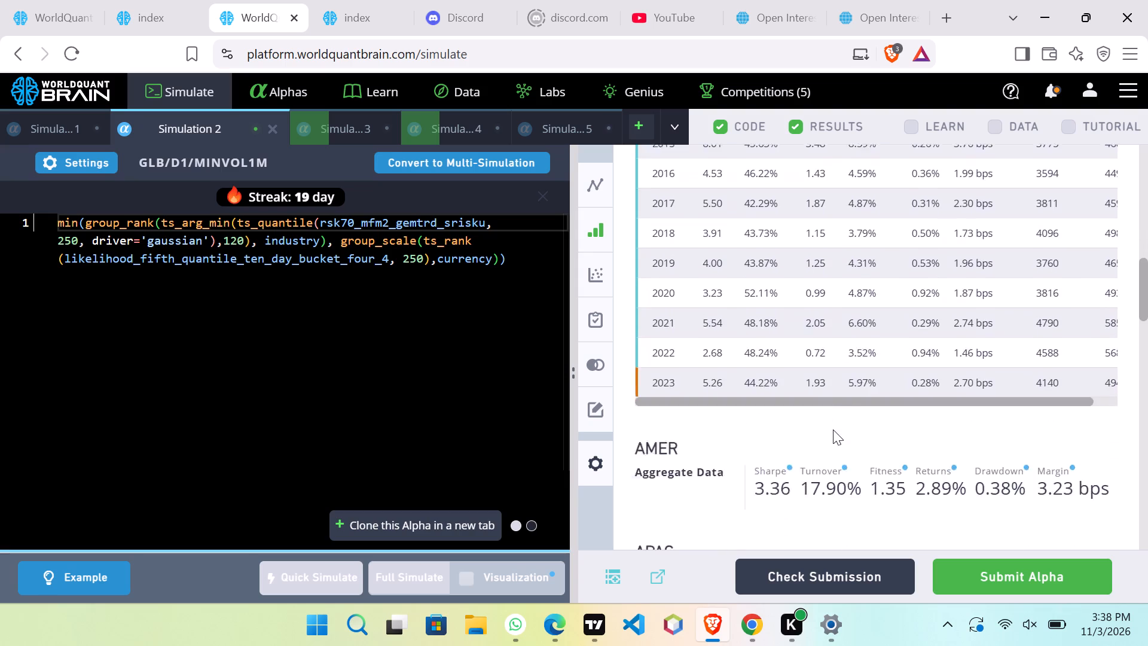
scroll(833, 429, down, 2)
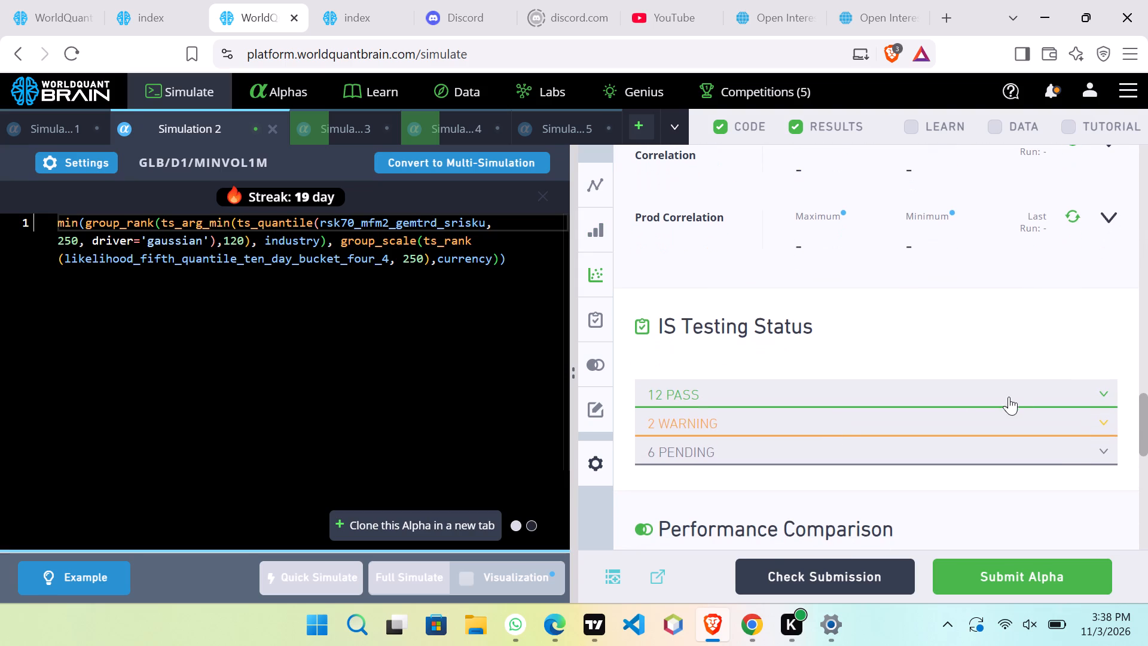
Expand the passed and warning checks under Simulation 2's IS Testing Status and review their details.
click(1108, 397)
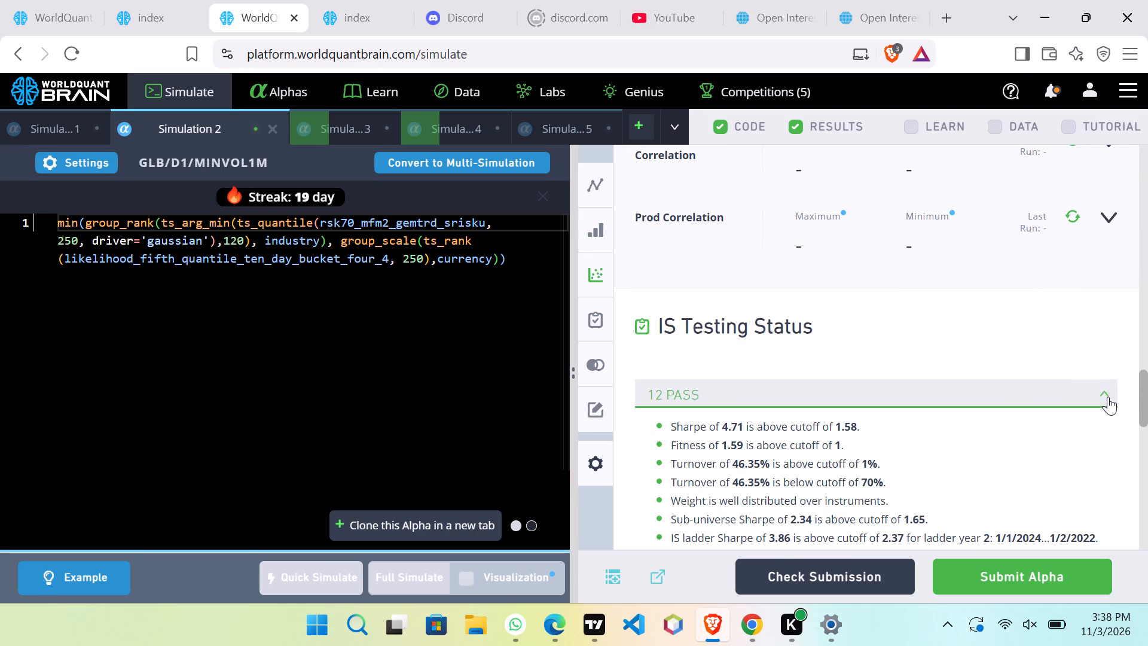
scroll(1080, 470, down, 1)
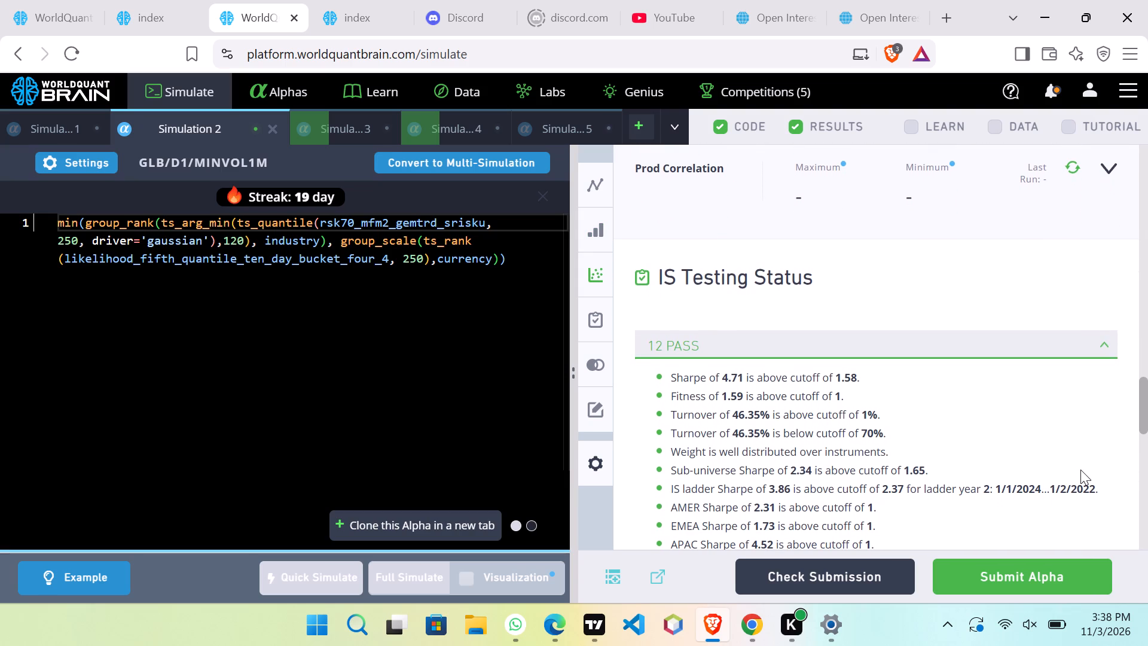
scroll(1080, 470, down, 2)
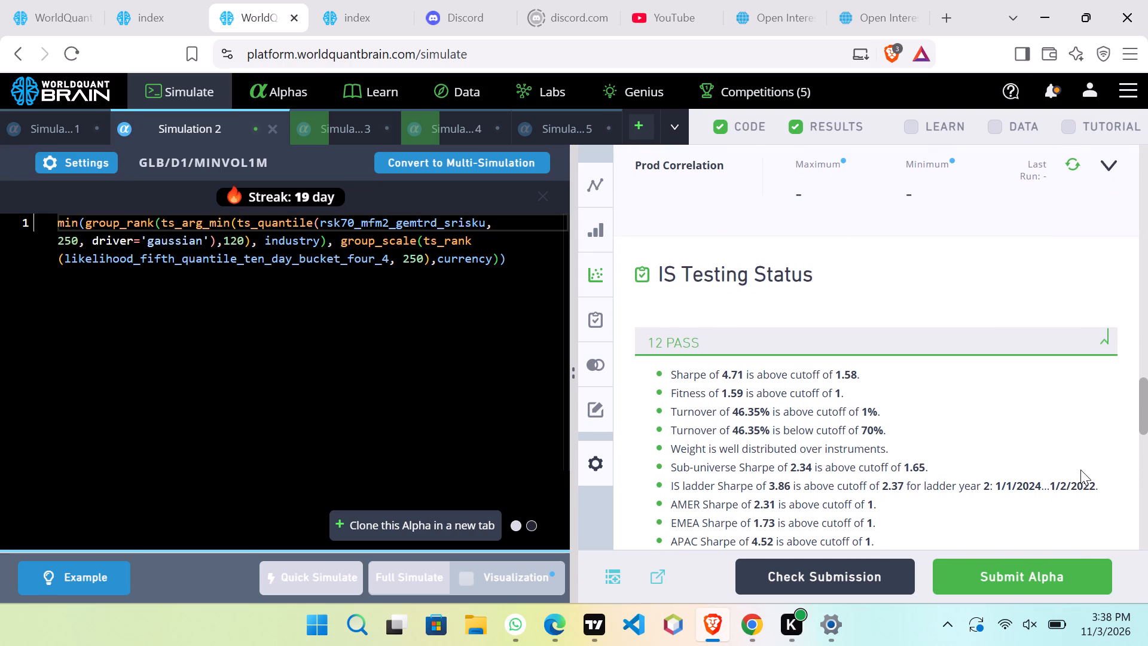
scroll(1080, 470, down, 3)
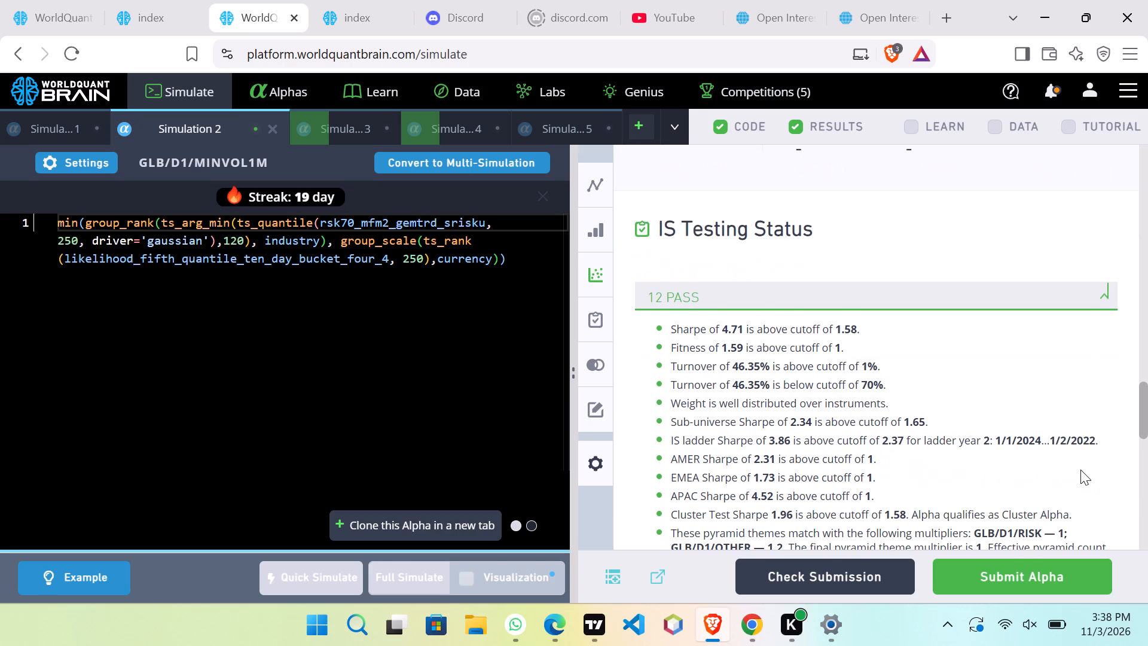
scroll(1080, 470, down, 1)
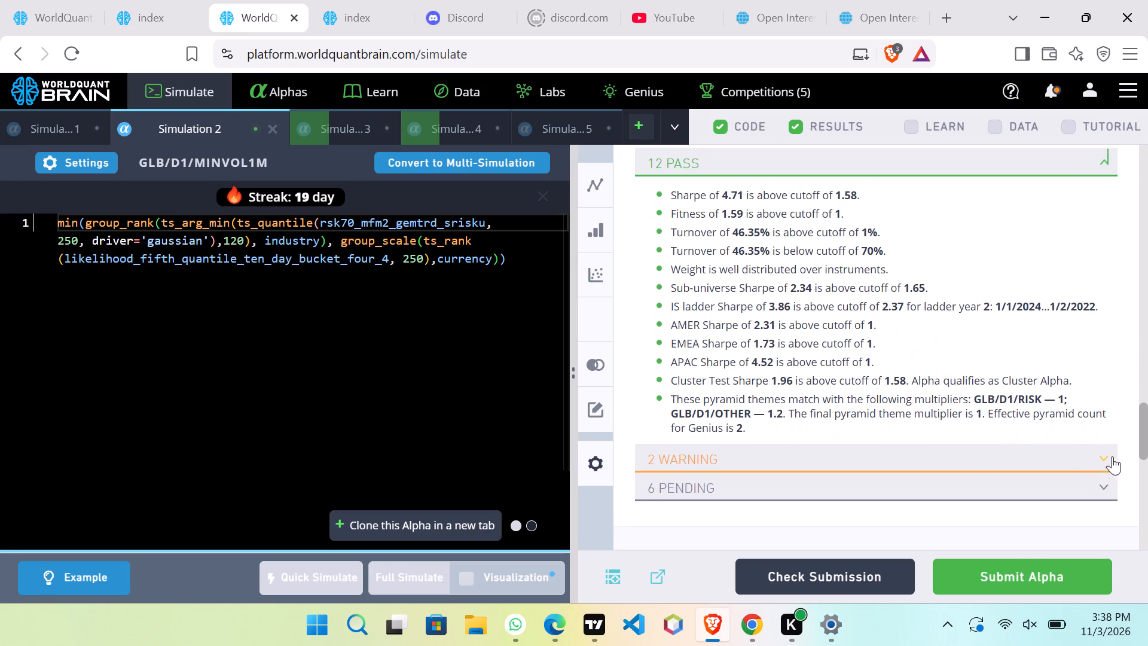
click(1102, 455)
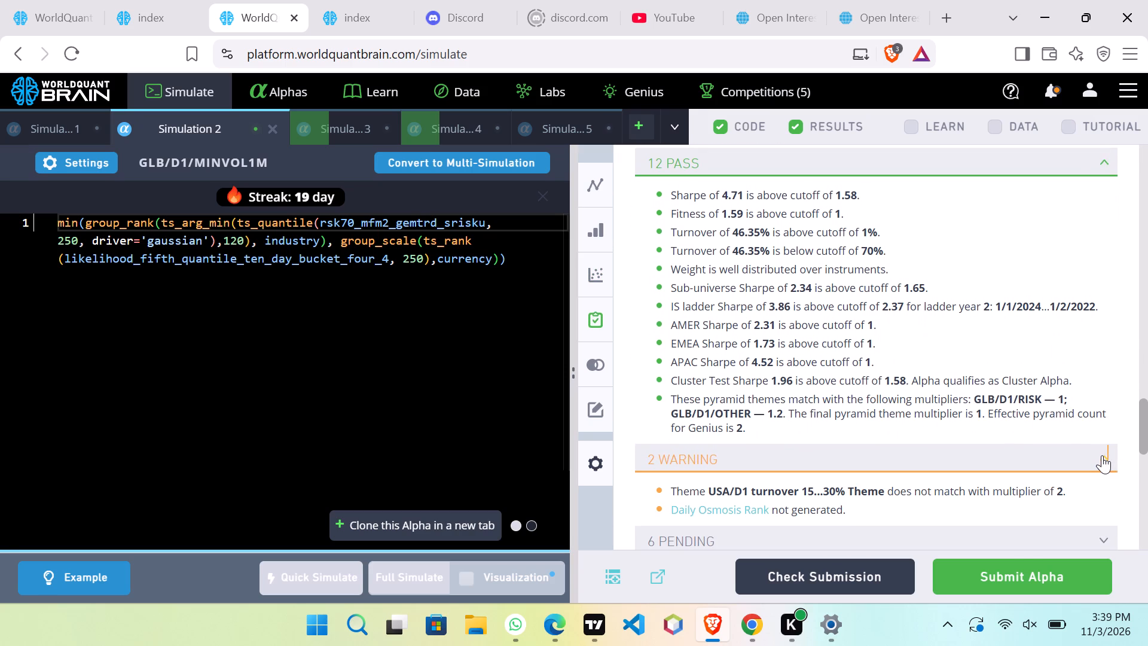
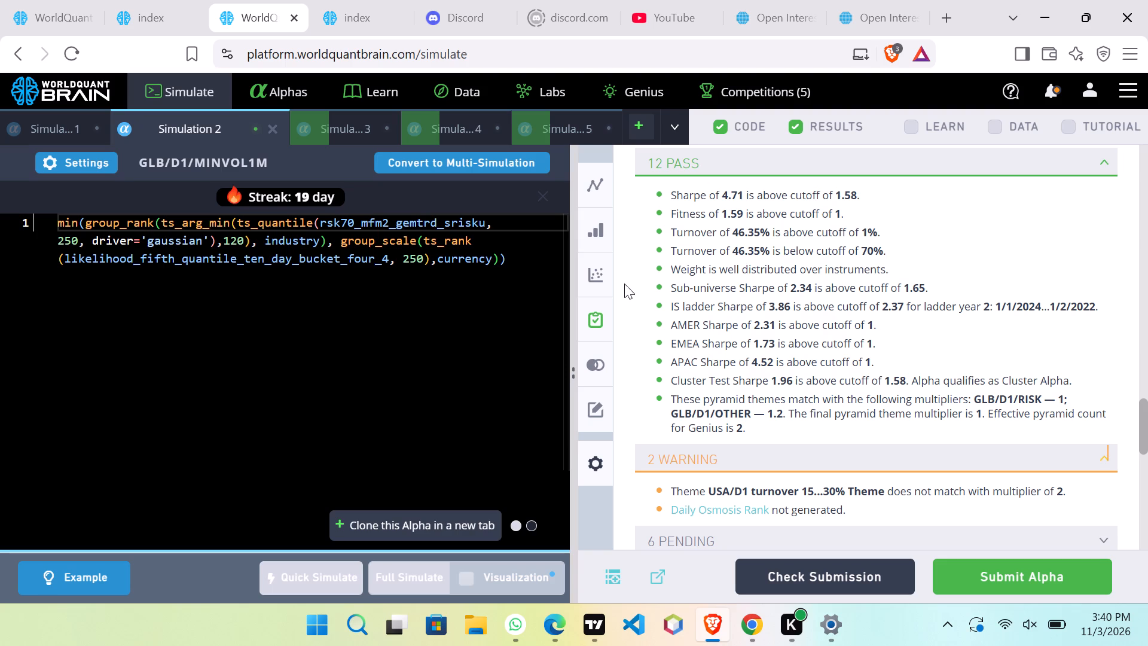
Create a new Super Simulation and enter decay/truncation as its selection expression.
click(638, 122)
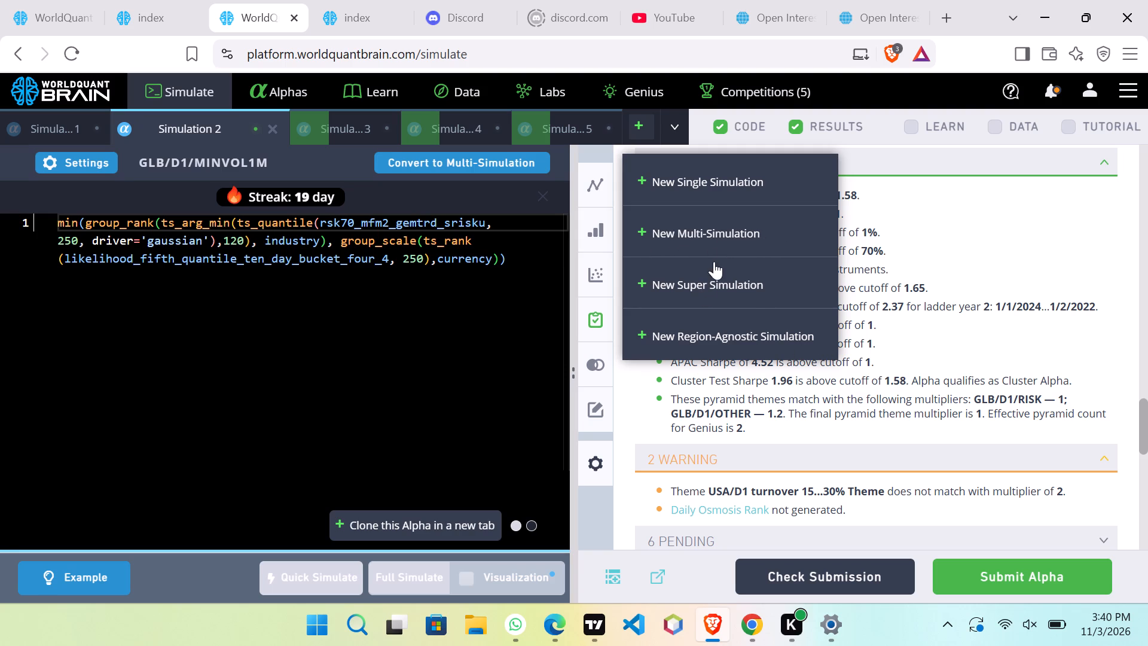
click(716, 282)
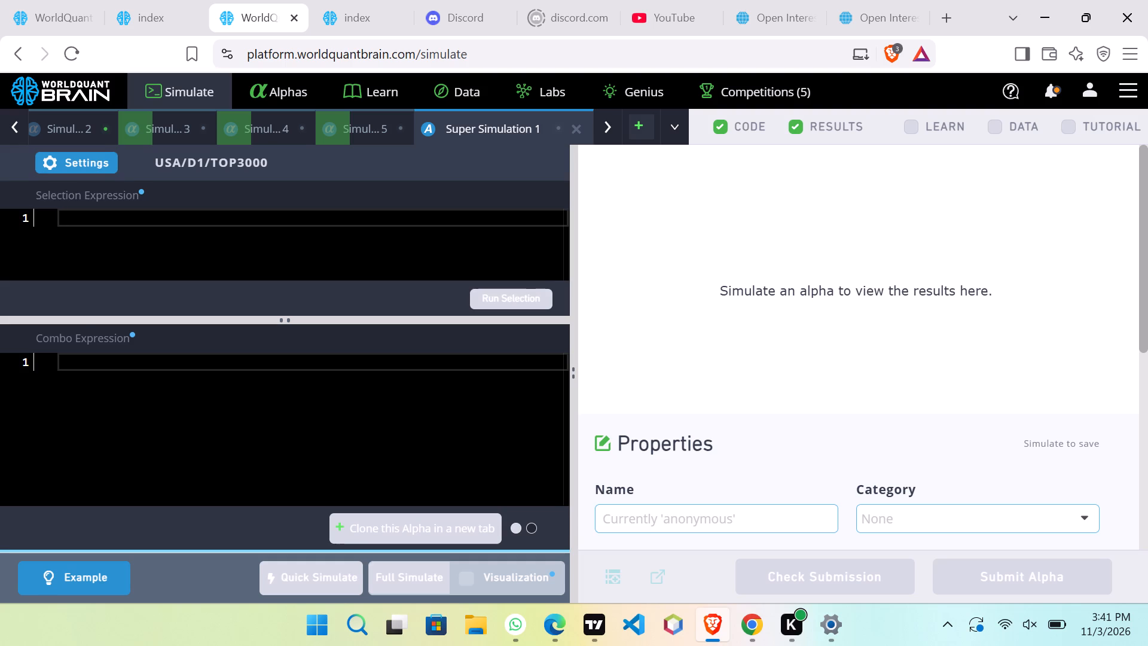
text(de)
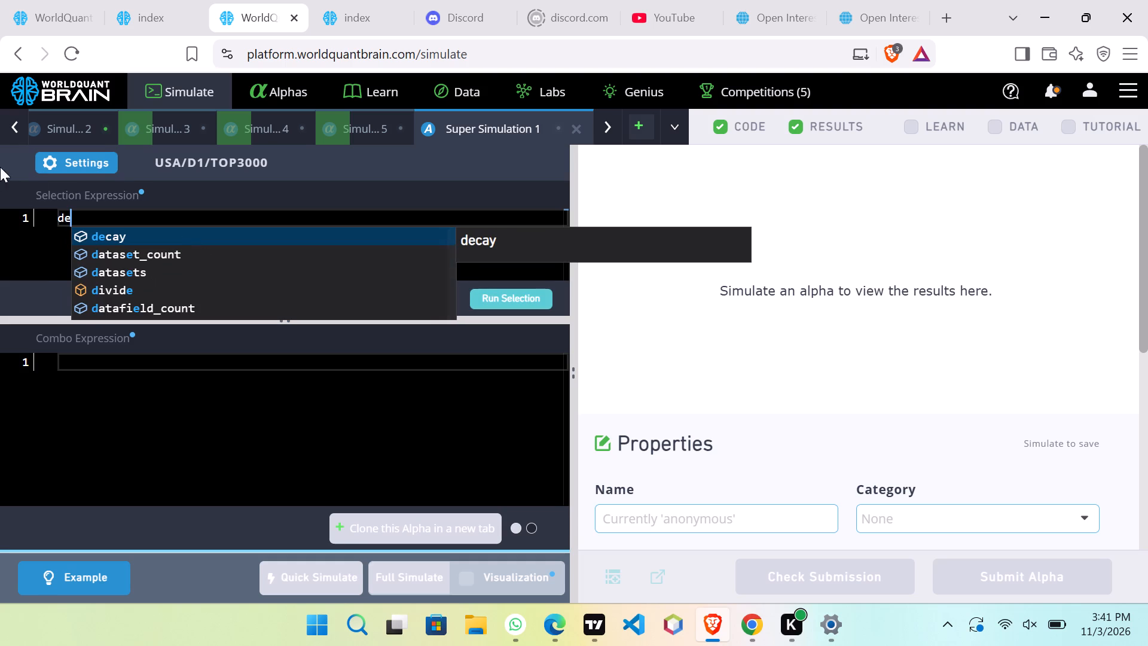
click(126, 231)
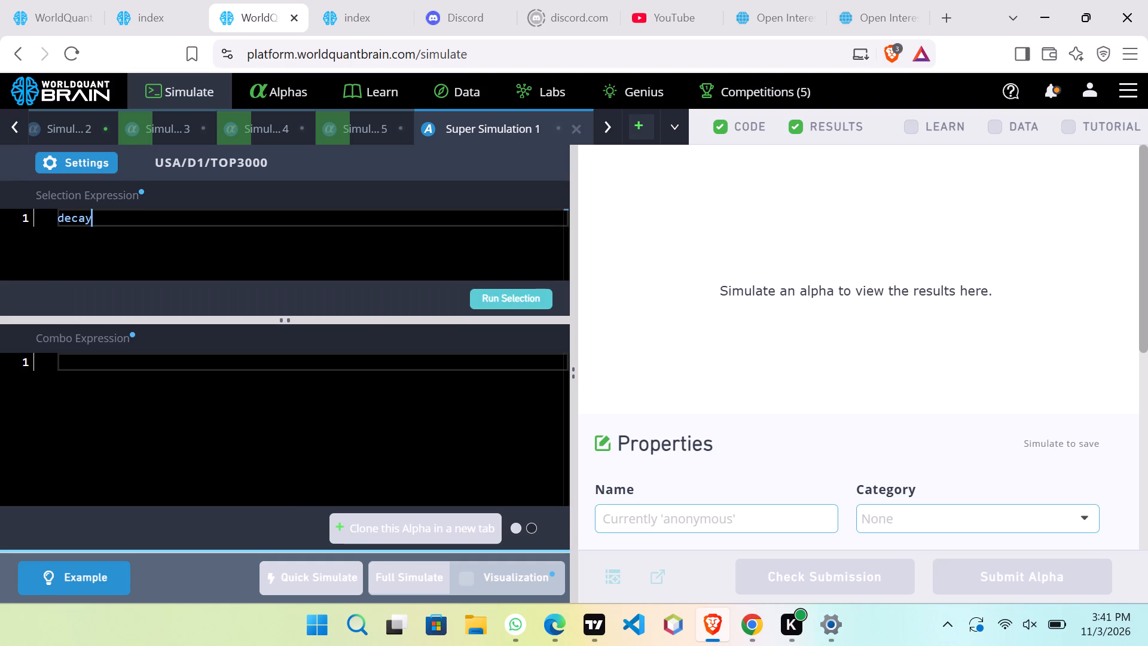
key(slash)
text(tru)
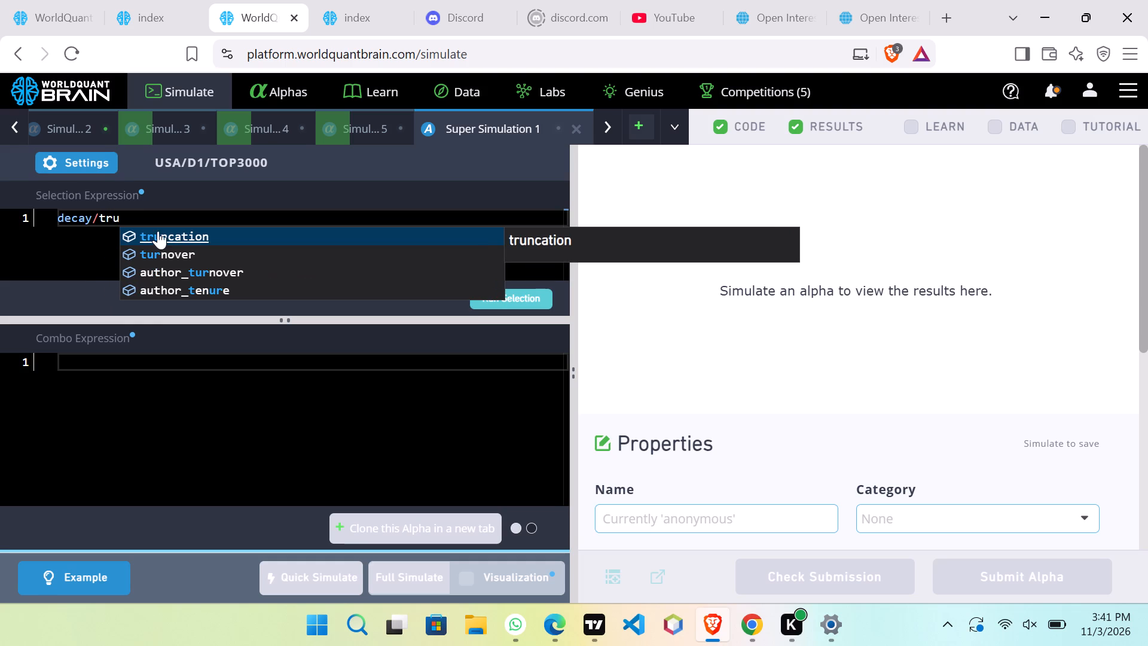
click(171, 234)
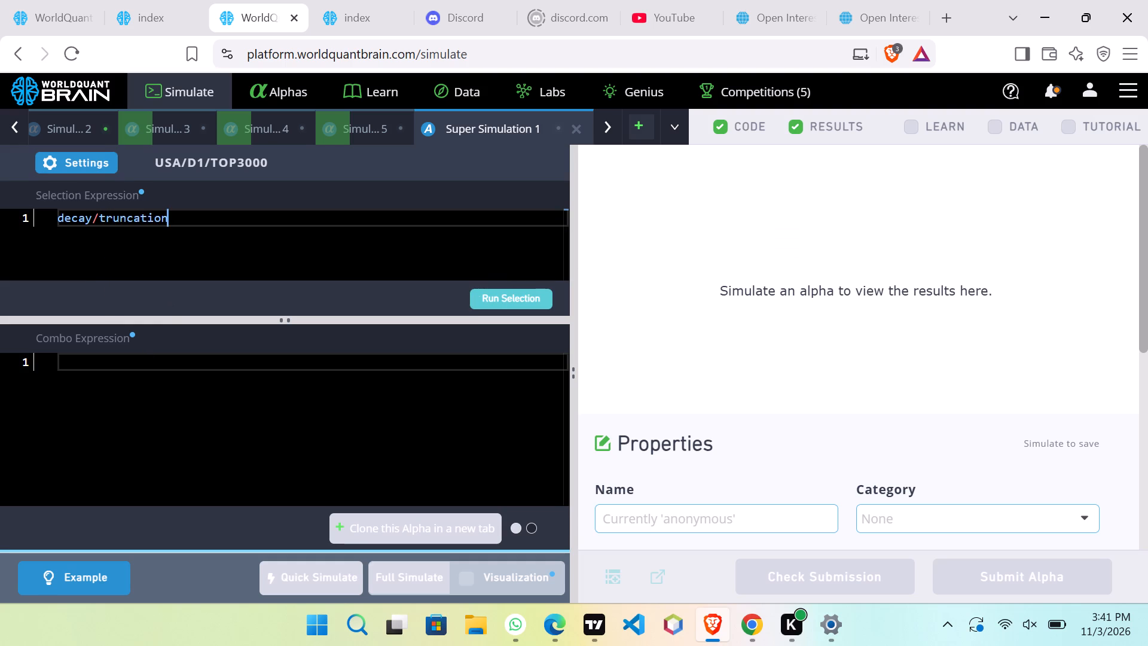
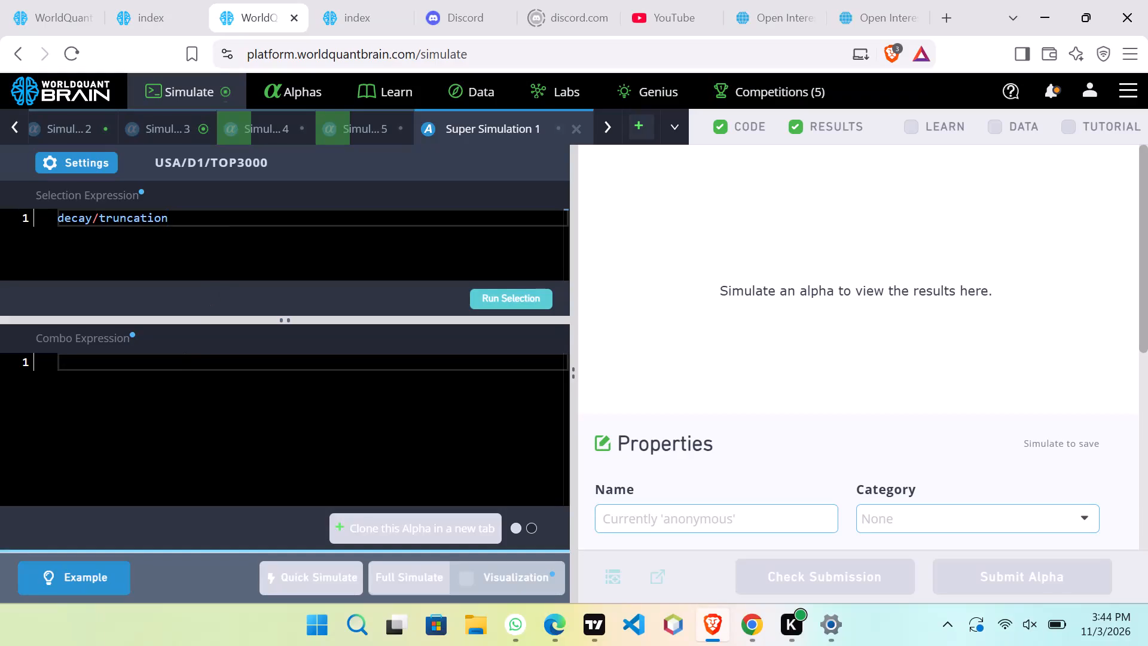
Enter combo_a(alpha,nlength=14,mode='algo1')^4 as the combo expression and run the selection.
click(152, 387)
key(ctrl+v)
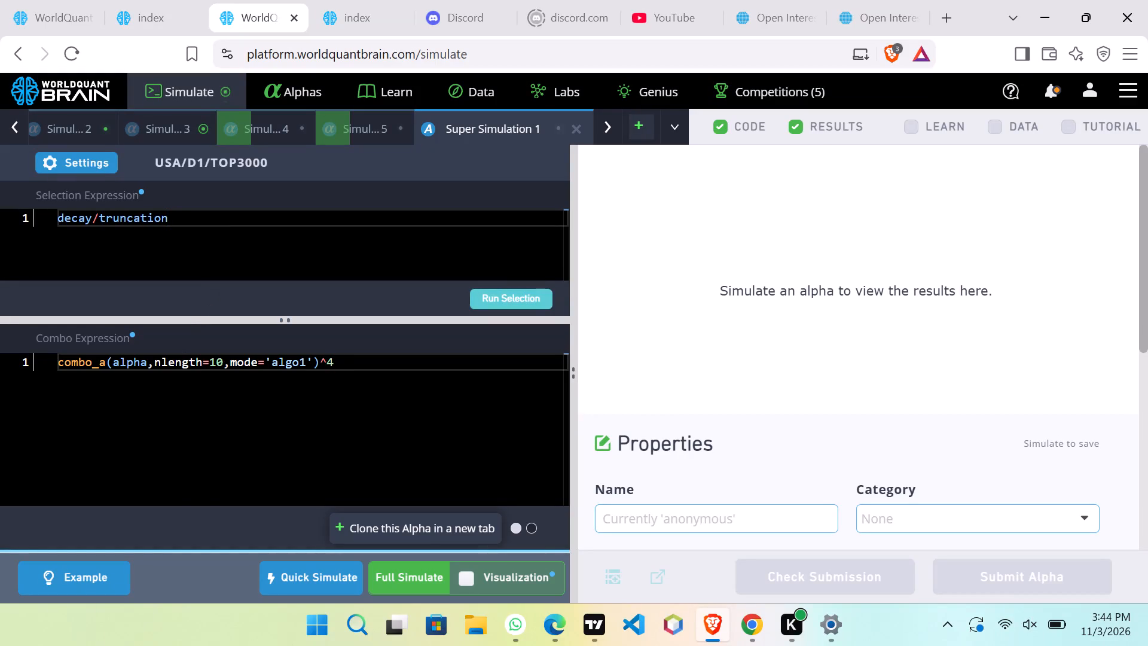
click(219, 364)
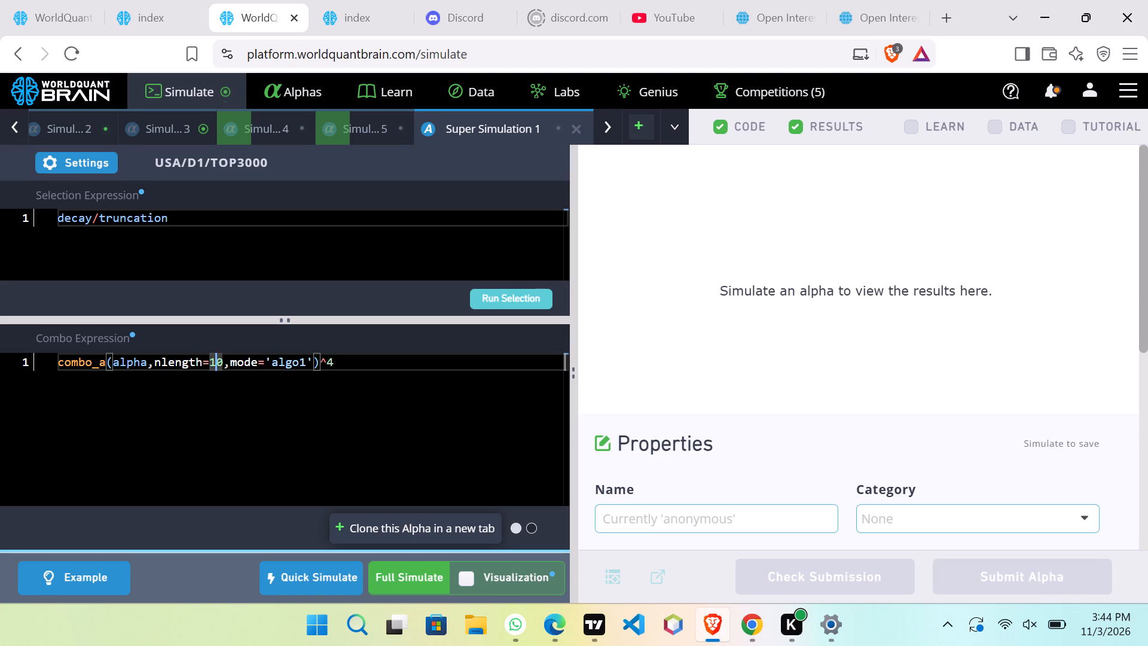
key(Delete)
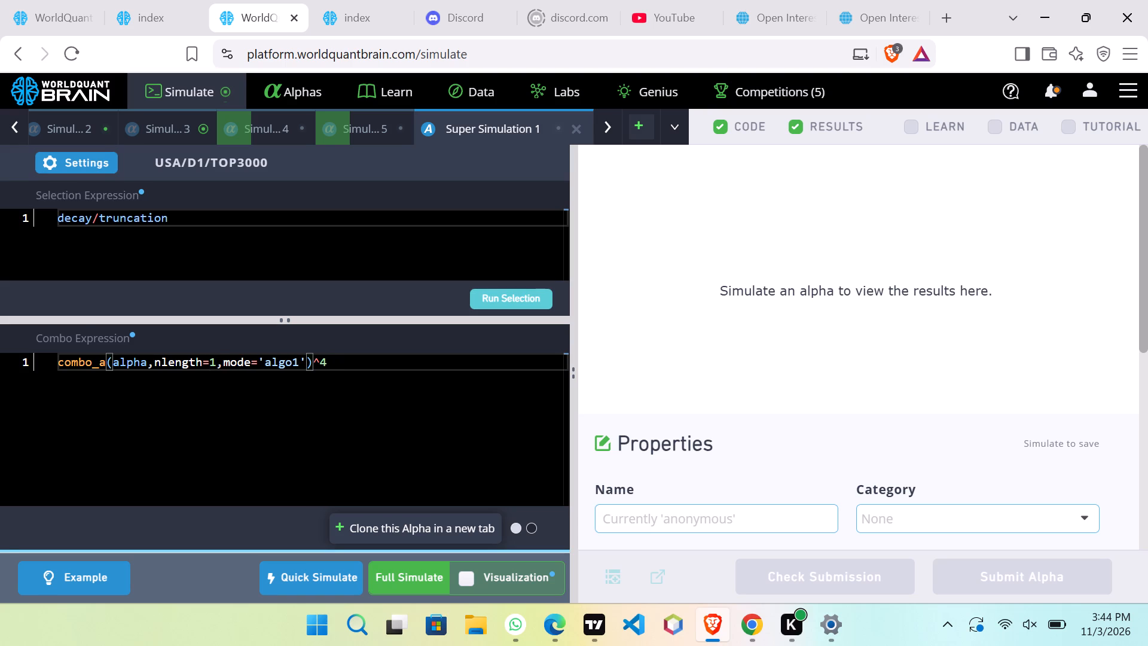
key(4)
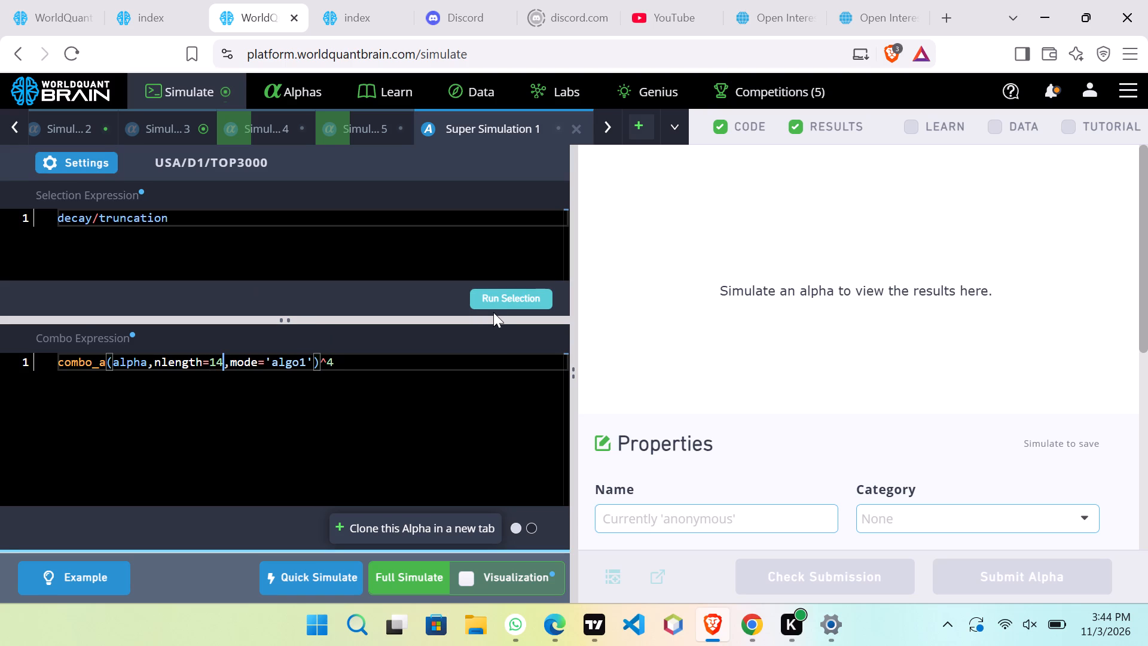
click(505, 293)
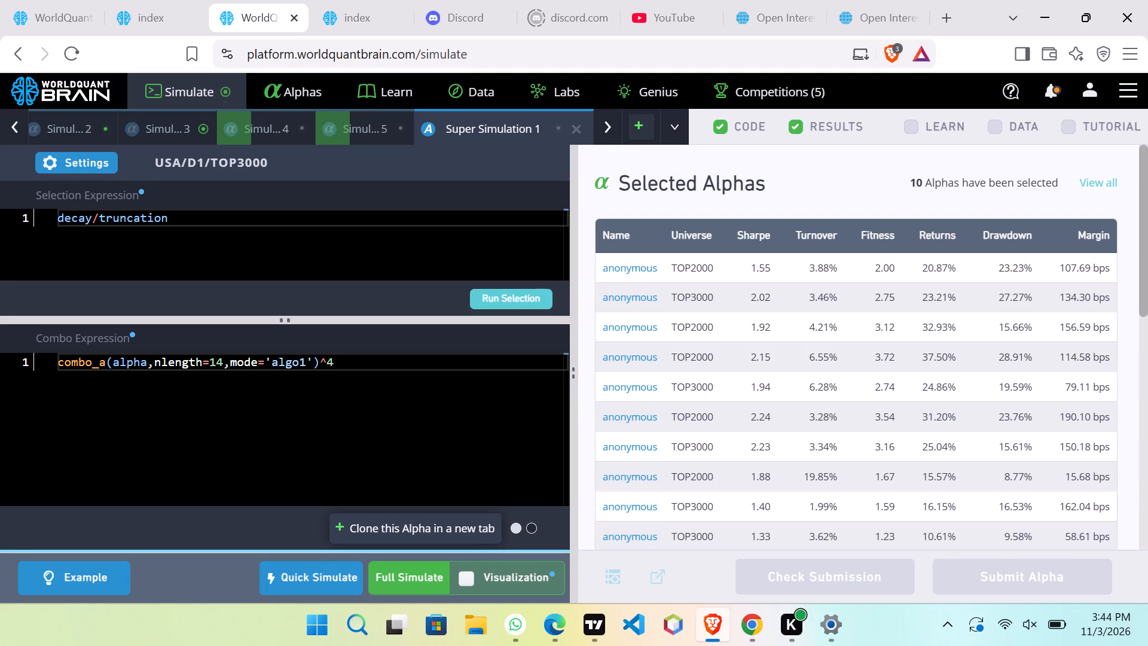
Apply simulation settings with selection limit 20, region GLB, universe MINVOL1M and Statistical neutralization.
click(90, 169)
click(496, 352)
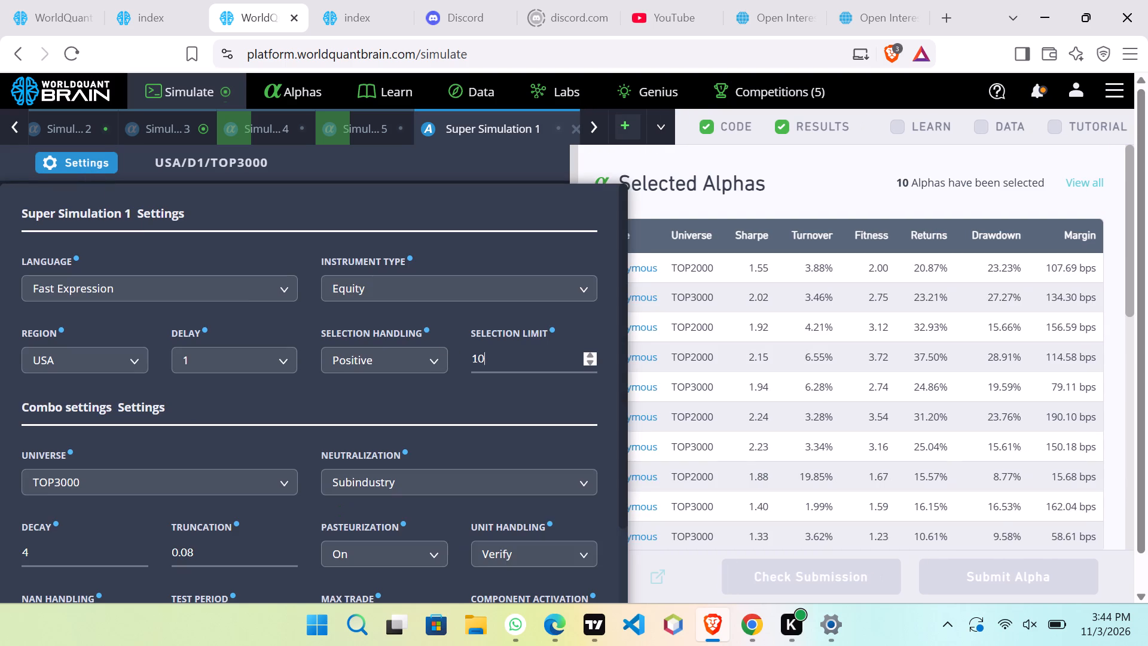
key(BackSpace)
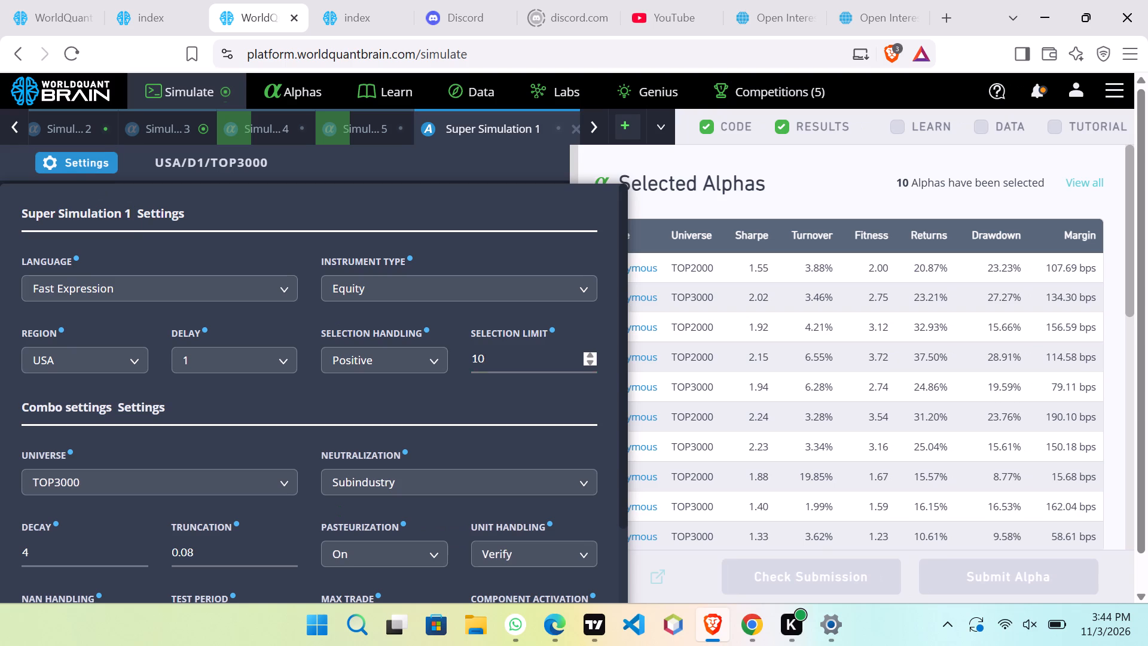
key(BackSpace)
key(2)
key(0)
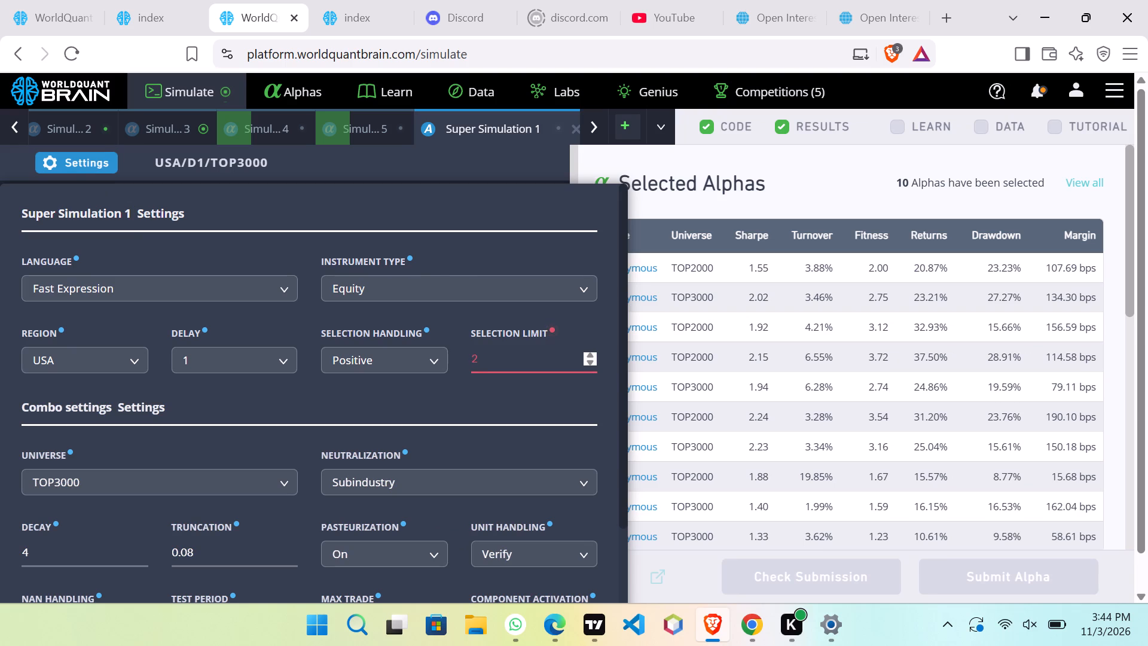
click(133, 353)
click(58, 423)
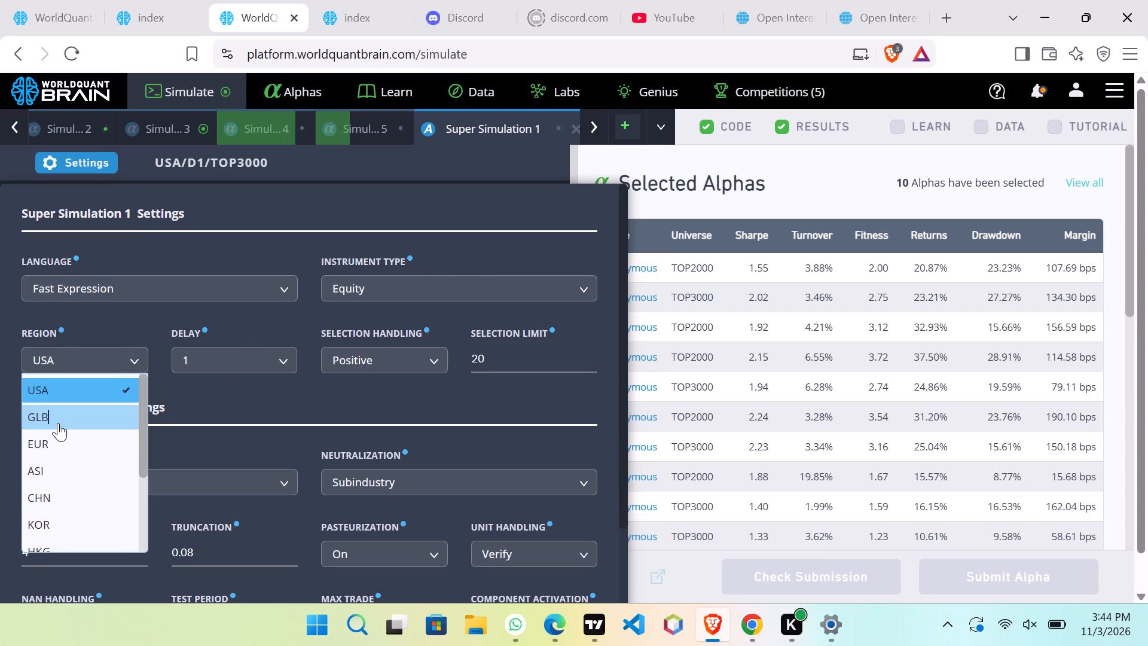
click(267, 486)
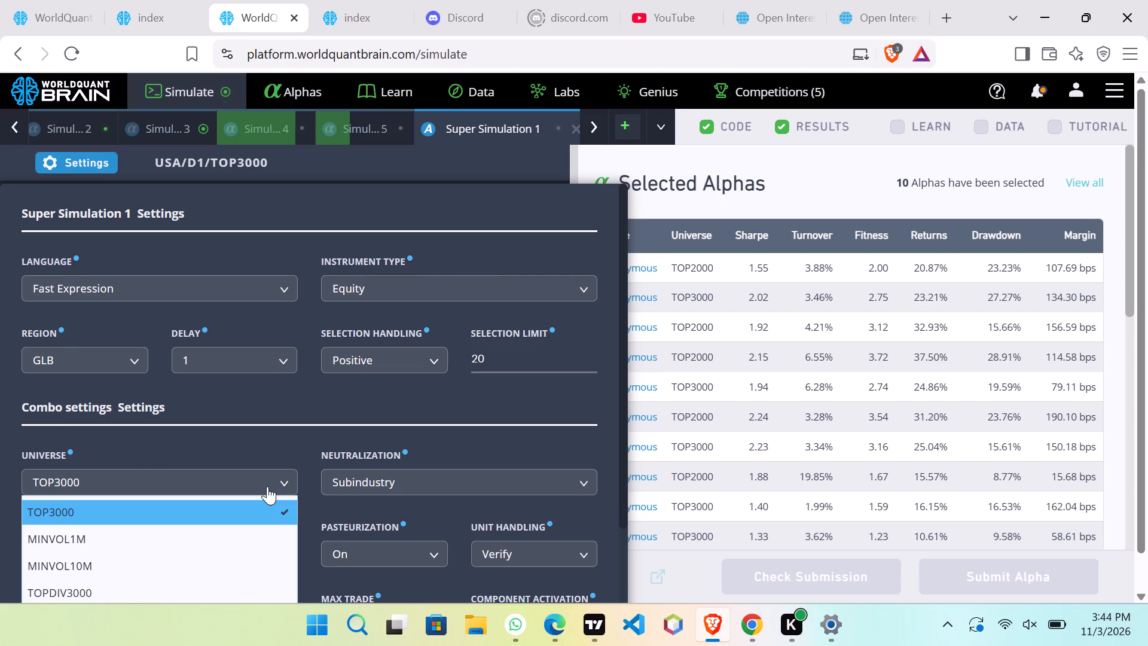
click(94, 544)
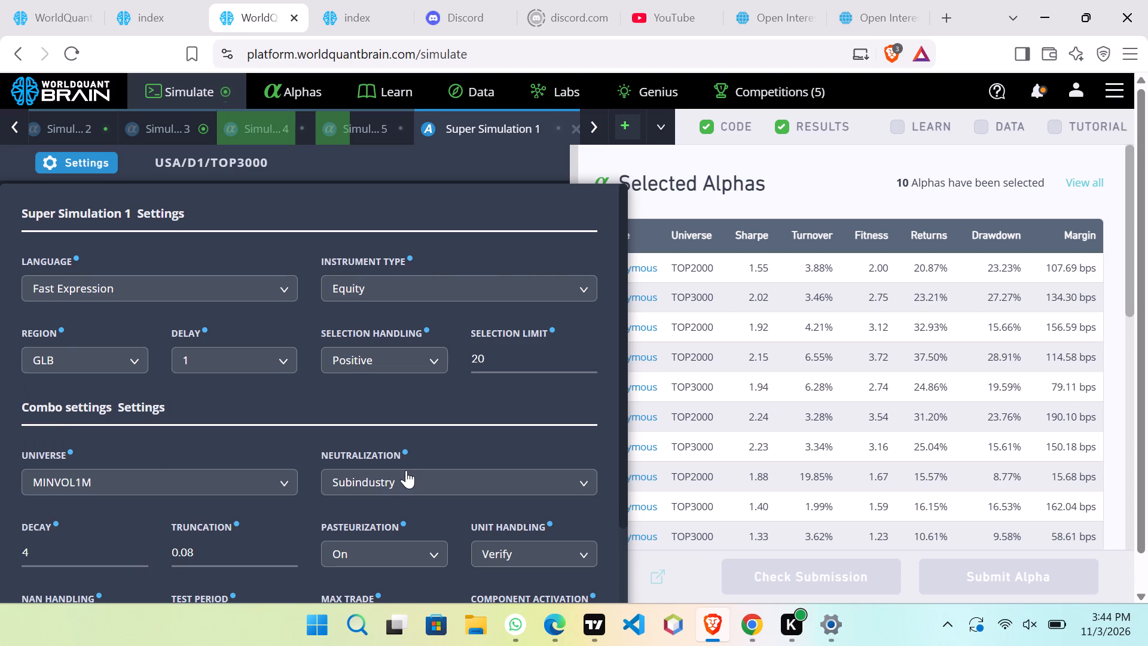
click(487, 483)
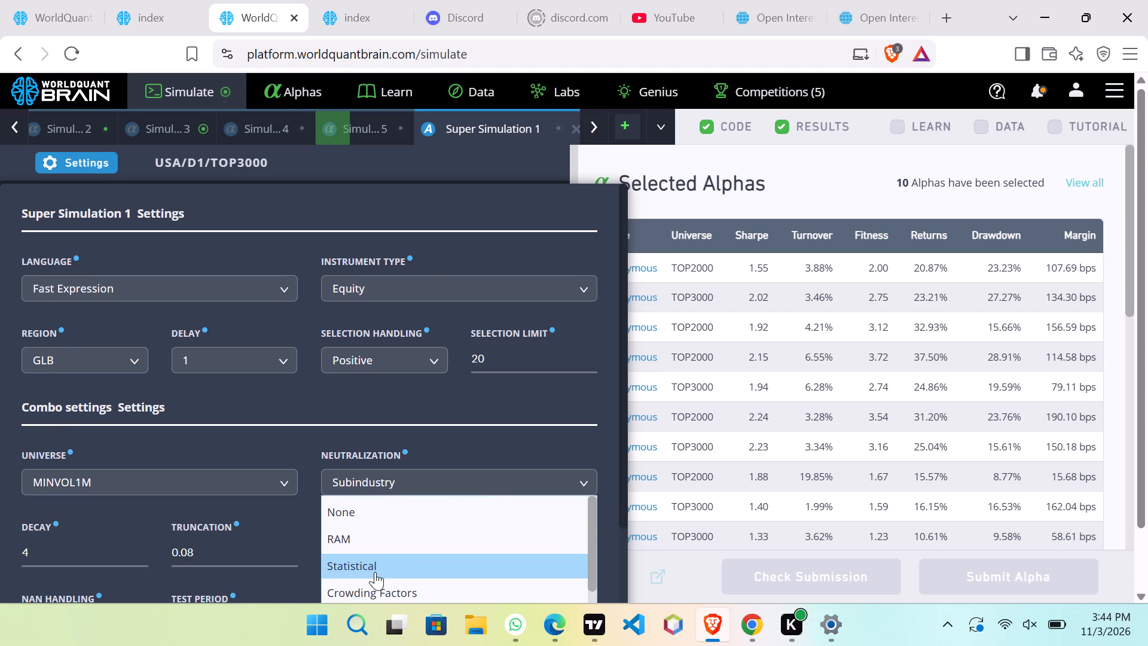
click(375, 572)
scroll(375, 572, down, 1)
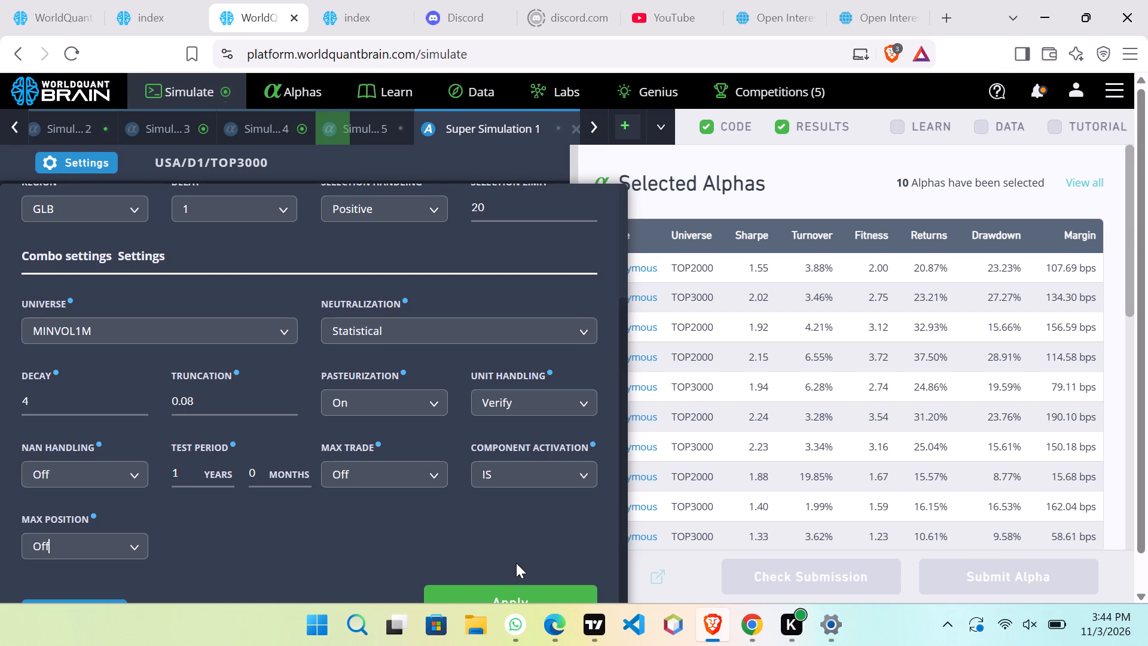
scroll(516, 563, down, 2)
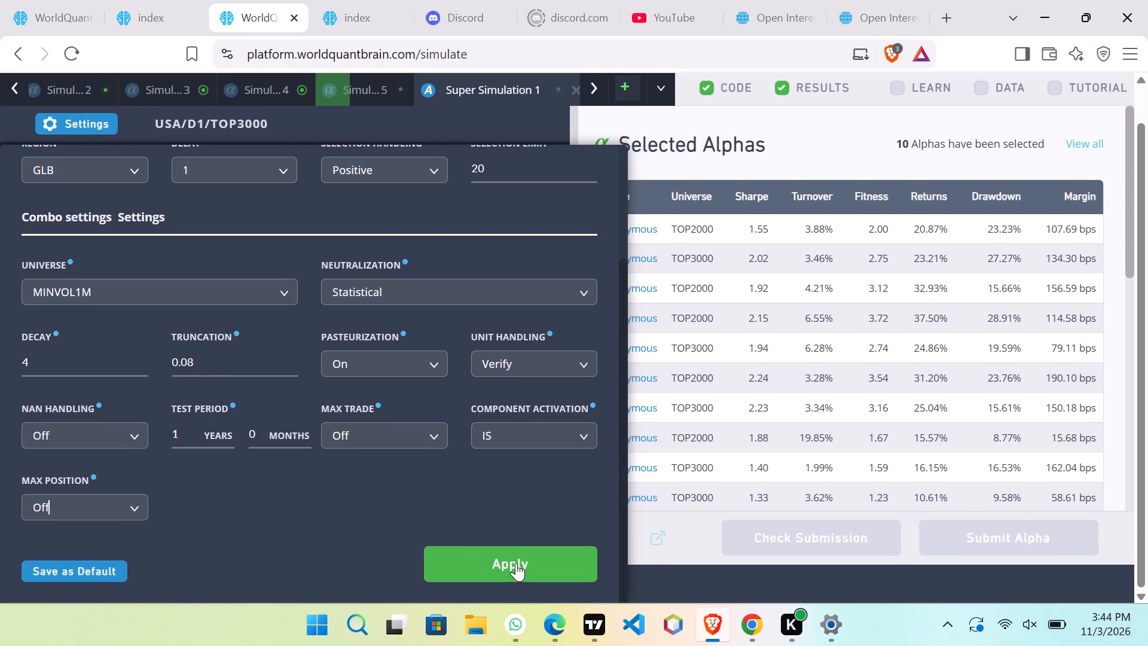
click(516, 563)
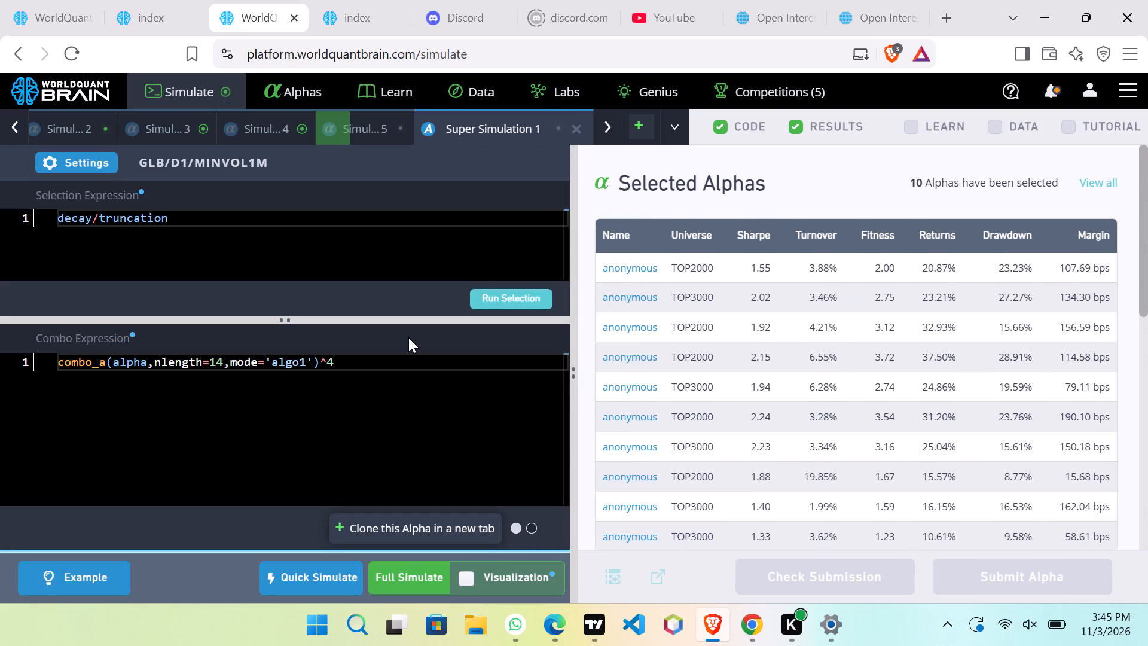
Run the selection for the GLB MINVOL1M settings and start a full simulation.
click(500, 297)
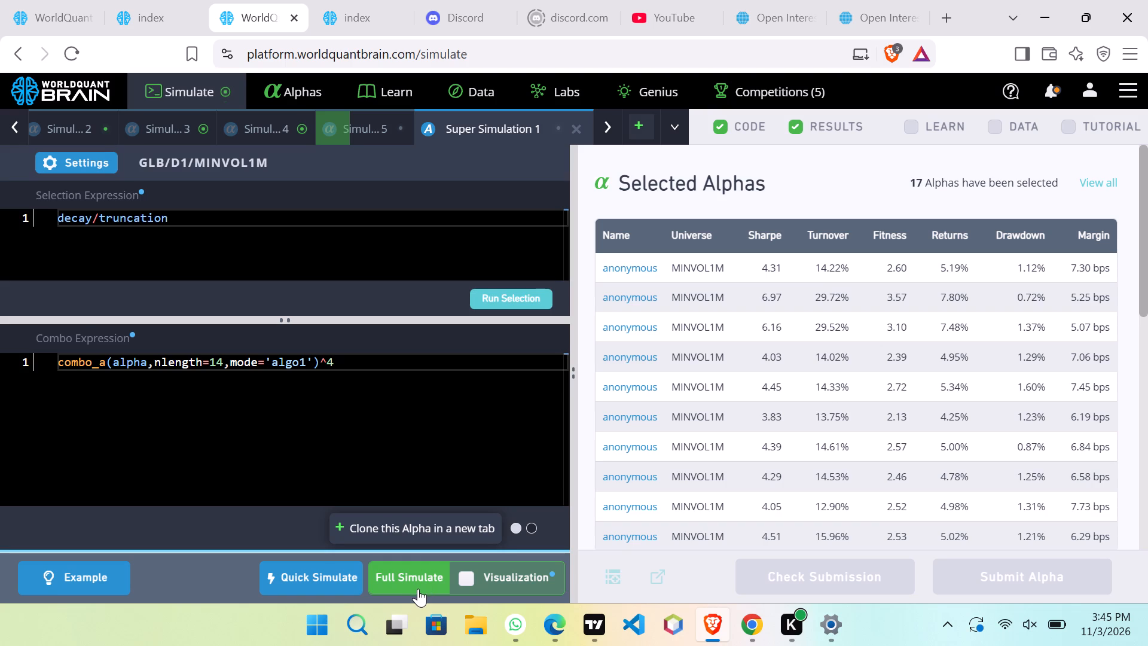
click(408, 576)
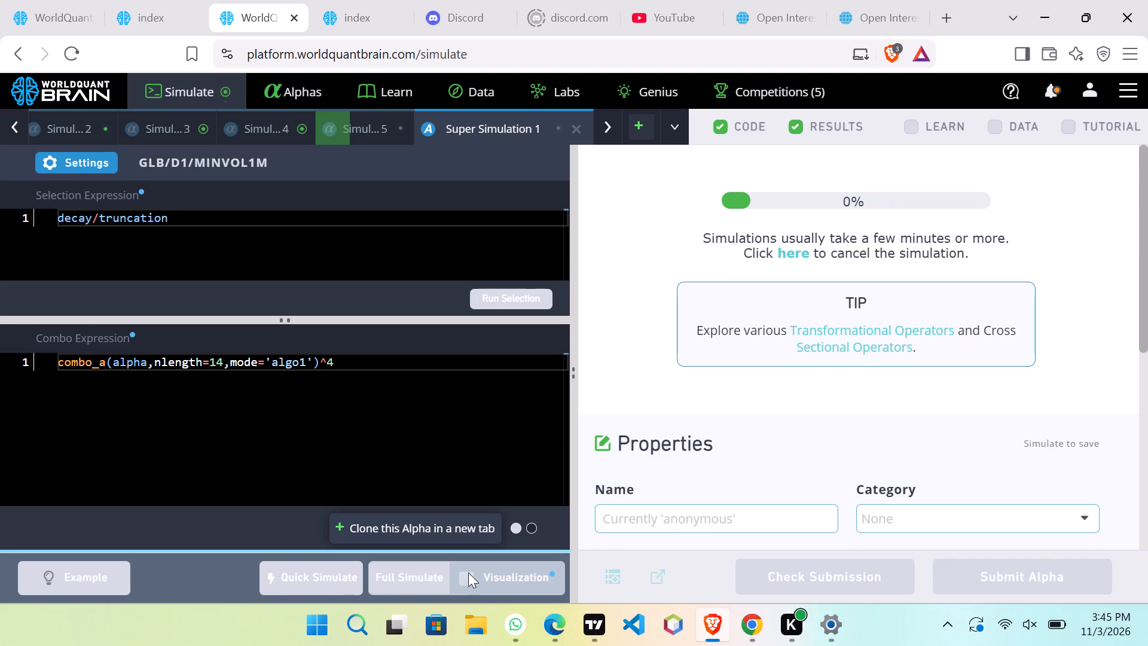
Clone the super alpha into a new simulation tab and apply USA as its region.
click(436, 525)
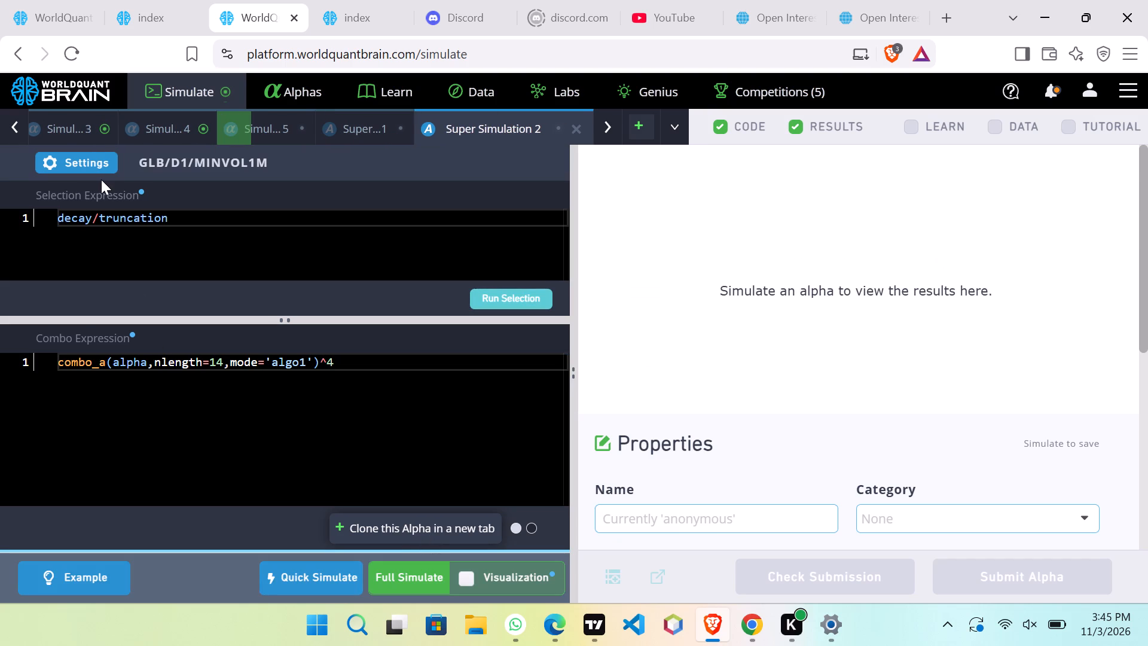
click(93, 167)
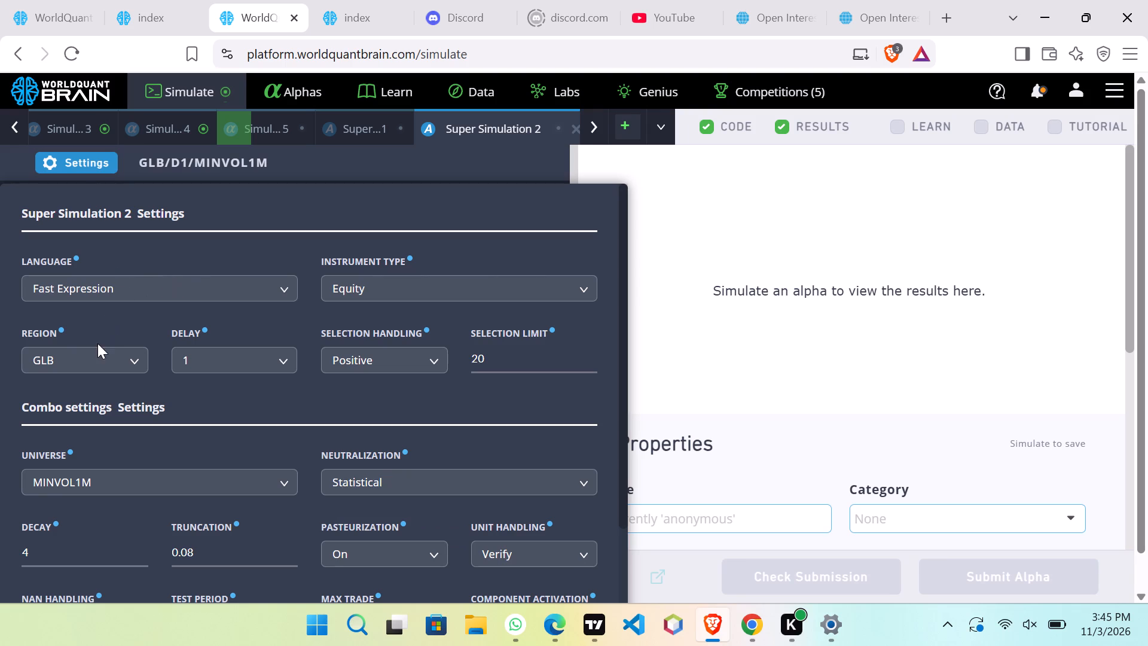
click(153, 356)
click(136, 363)
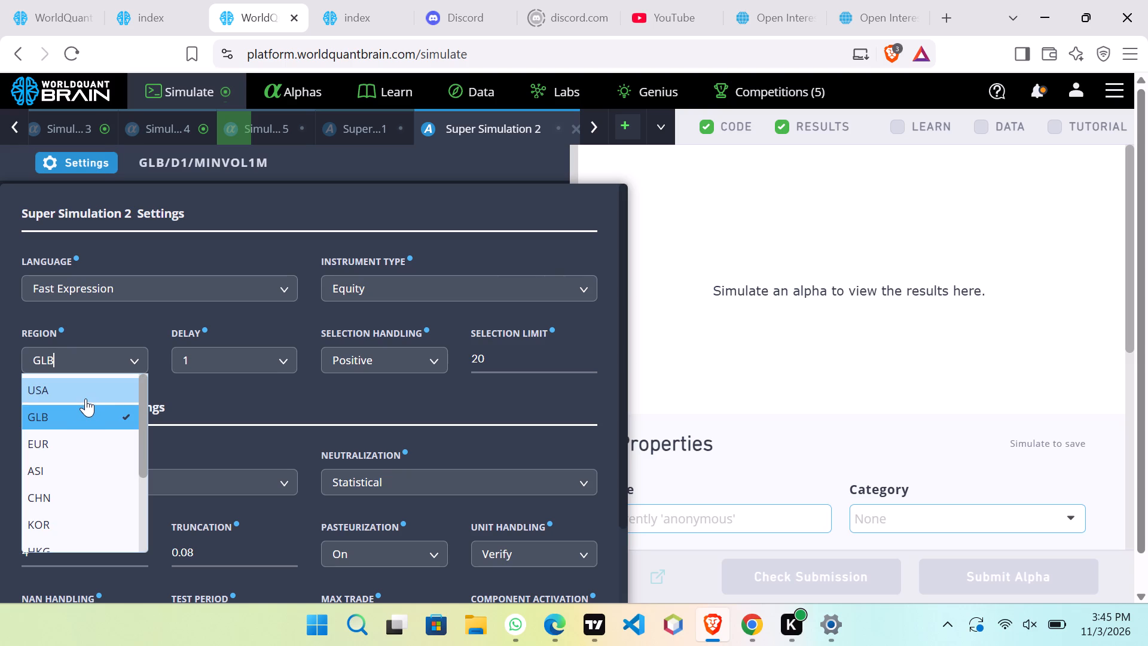
click(84, 398)
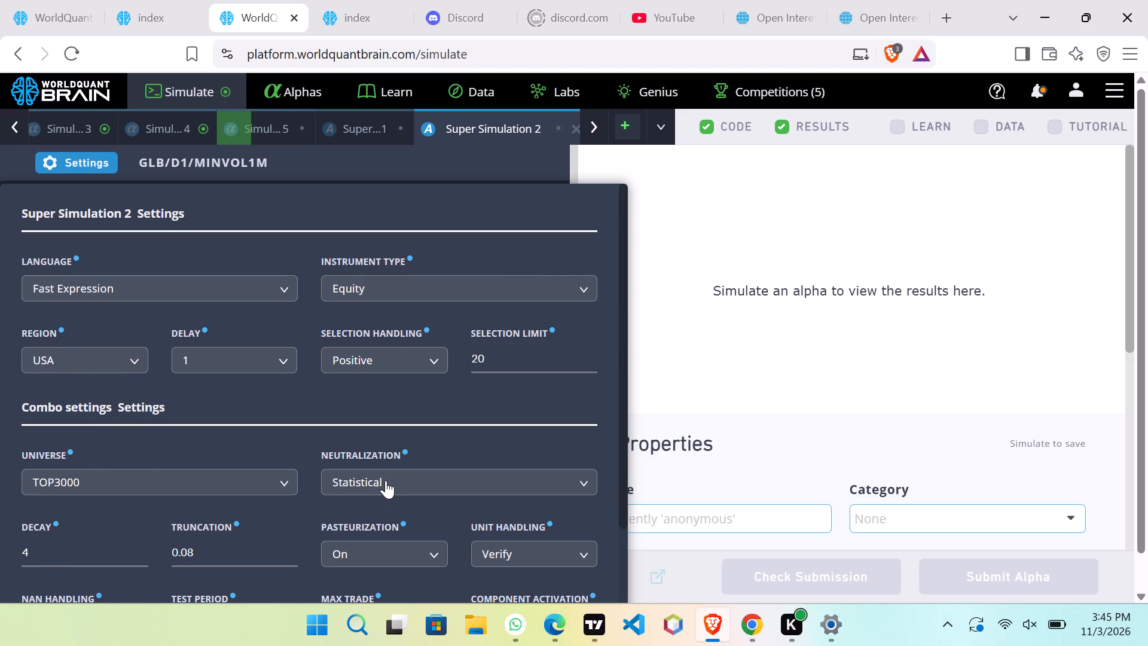
scroll(386, 480, down, 2)
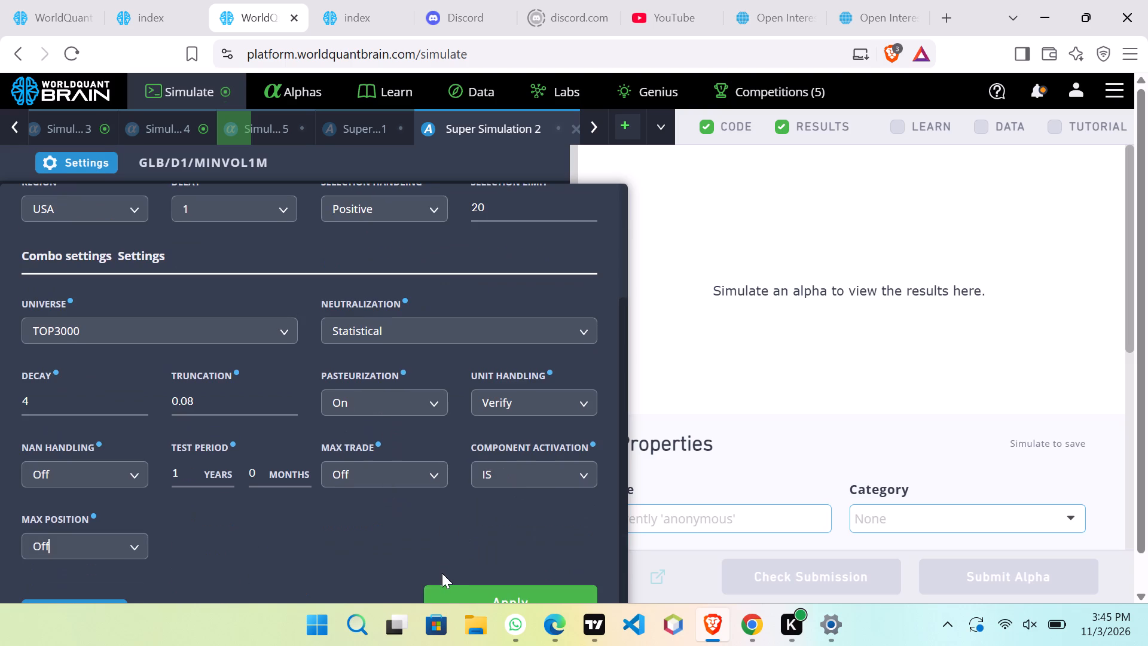
click(443, 590)
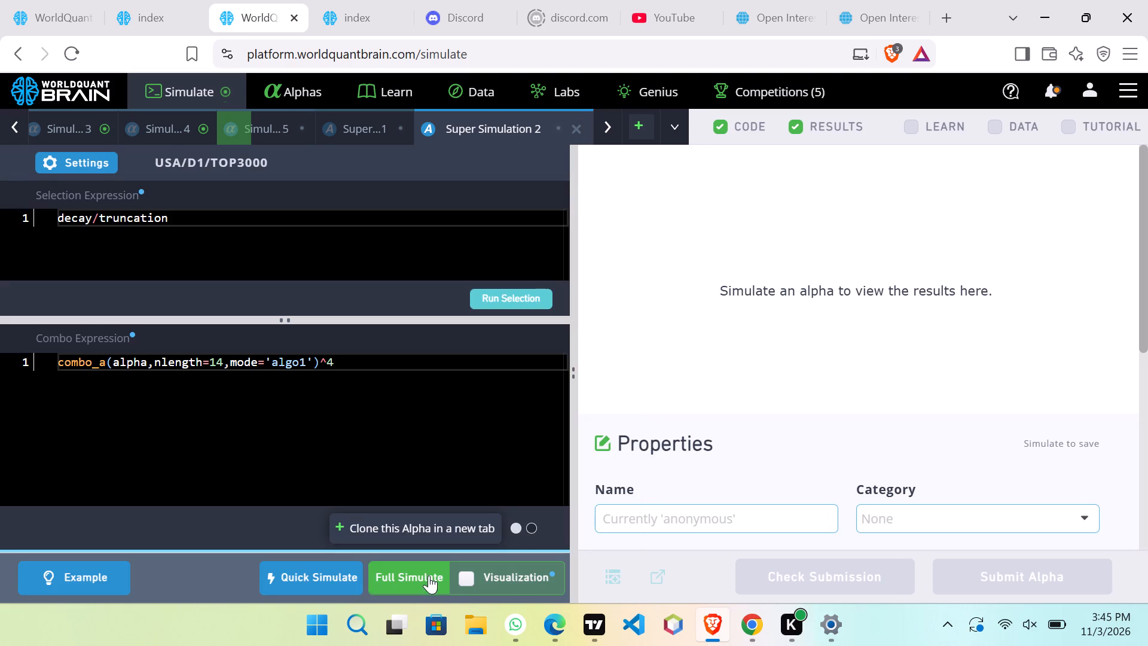
Run the selection for the USA clone and start its full simulation.
click(492, 299)
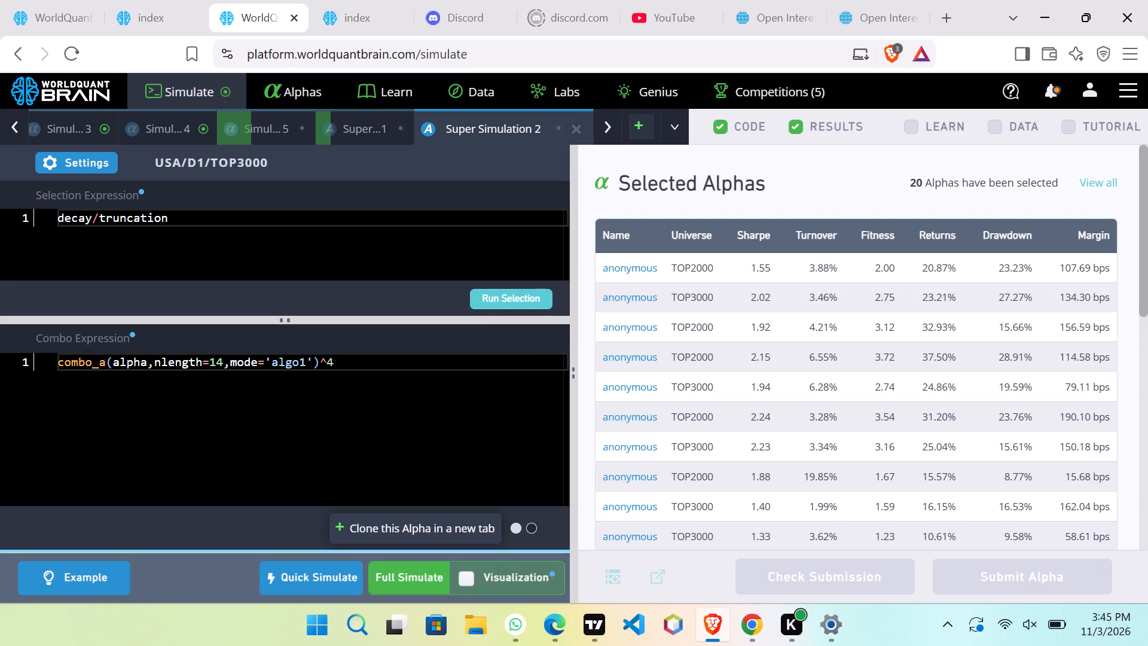
click(422, 570)
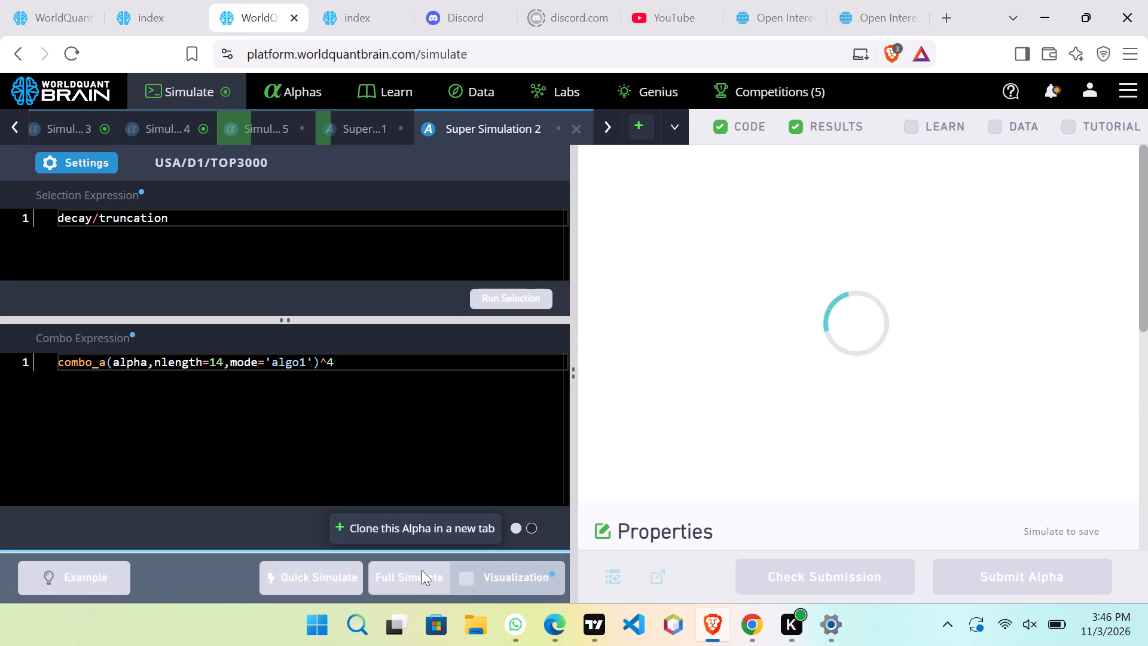
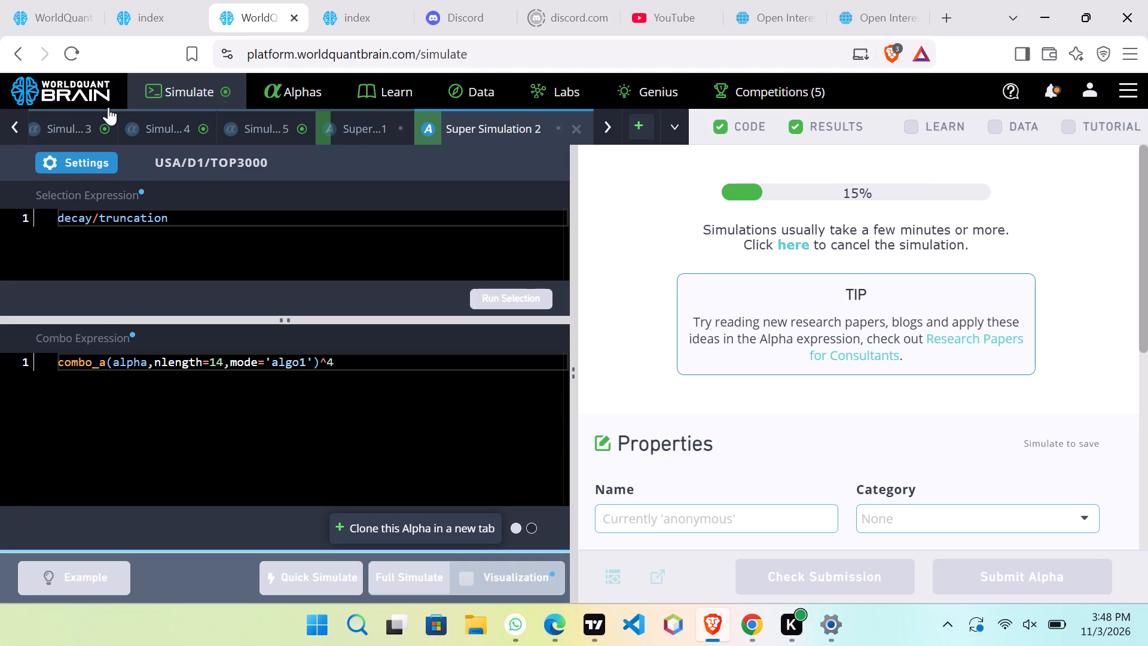
Reveal the test period for Simulation 3 and examine its summary for the IS period.
click(86, 119)
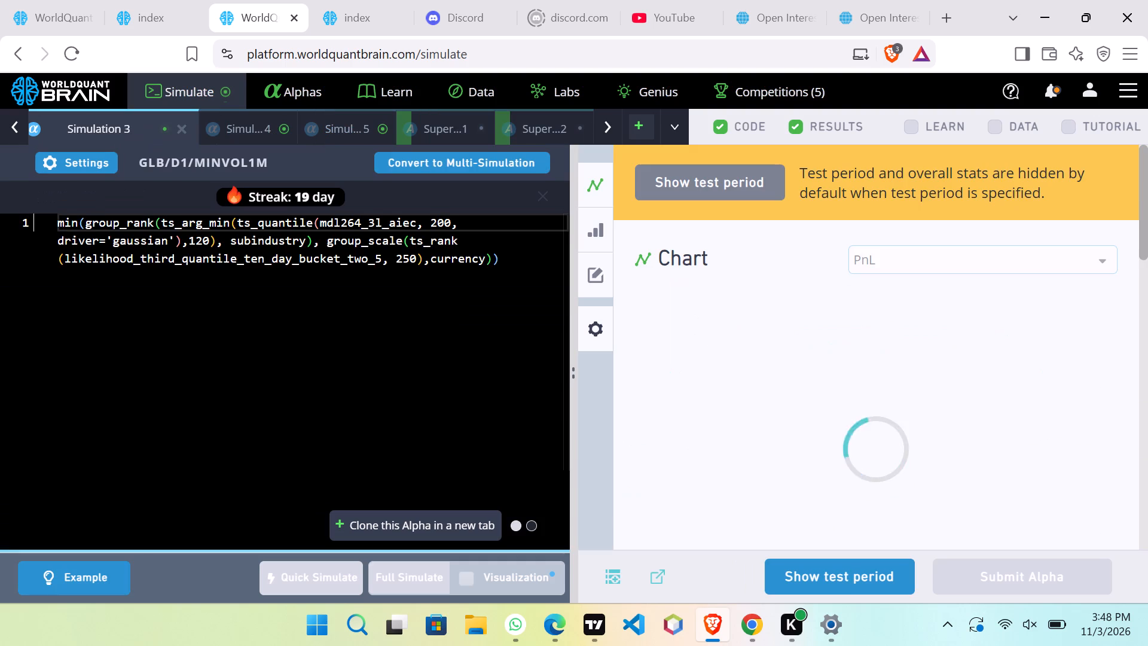
click(836, 578)
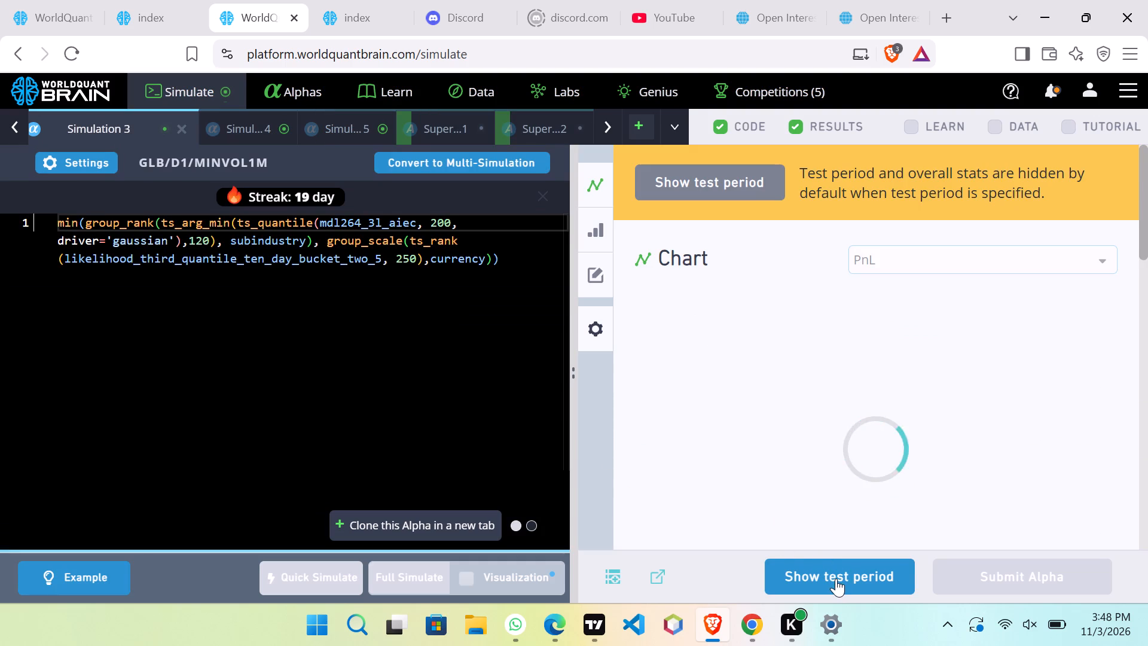
scroll(743, 444, down, 1)
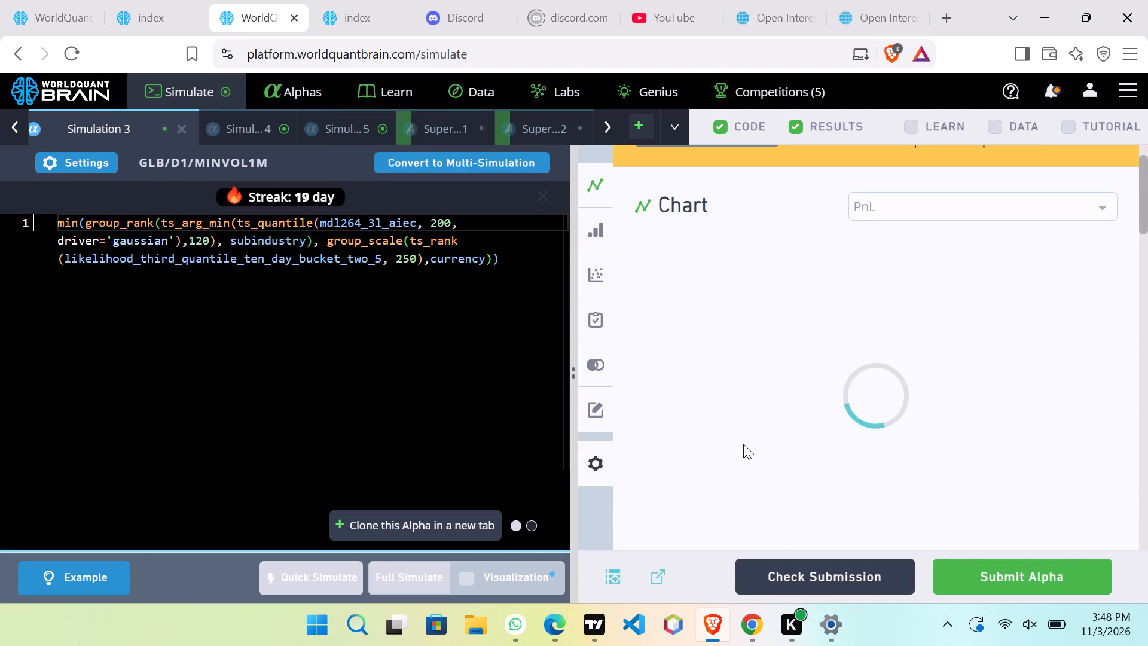
scroll(743, 444, down, 2)
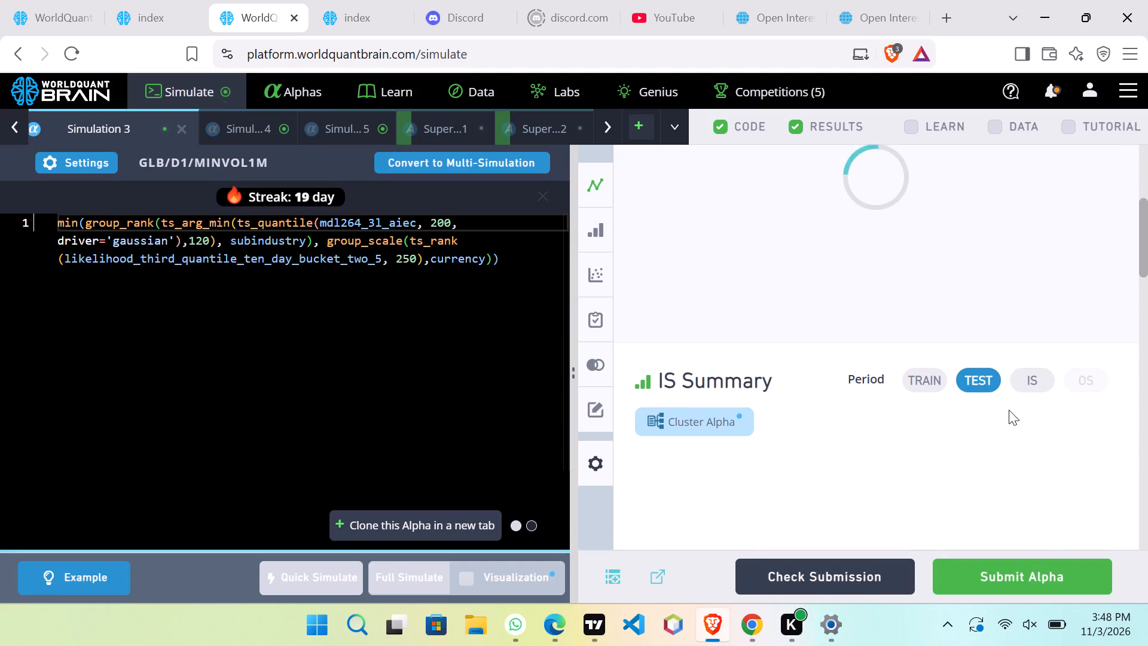
click(1034, 377)
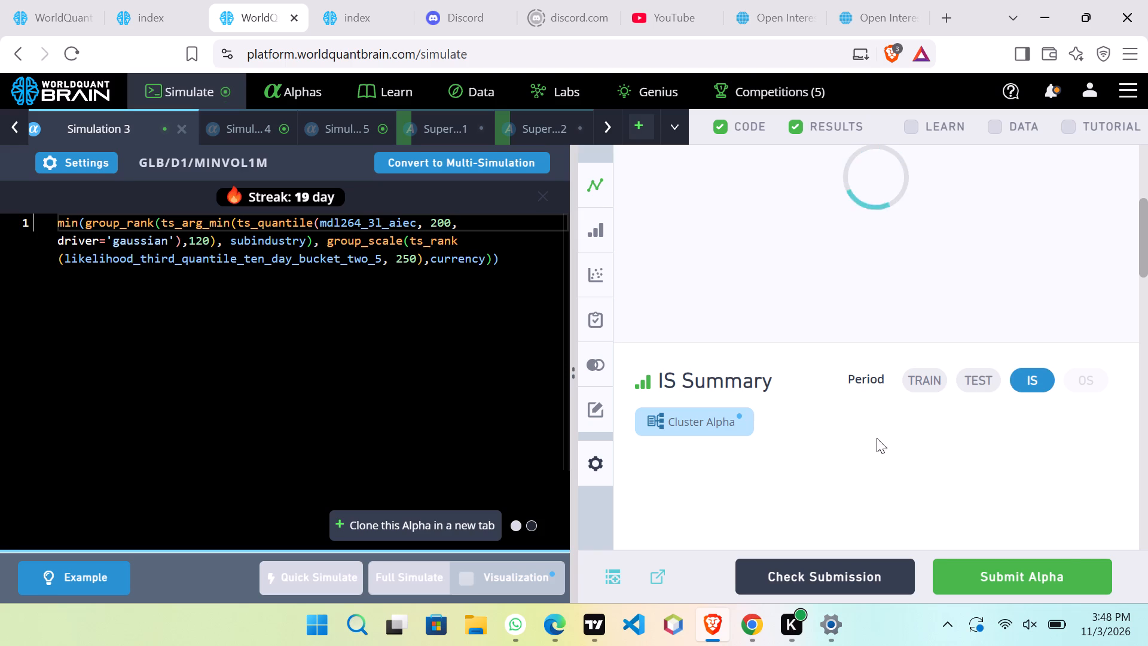
scroll(819, 453, down, 2)
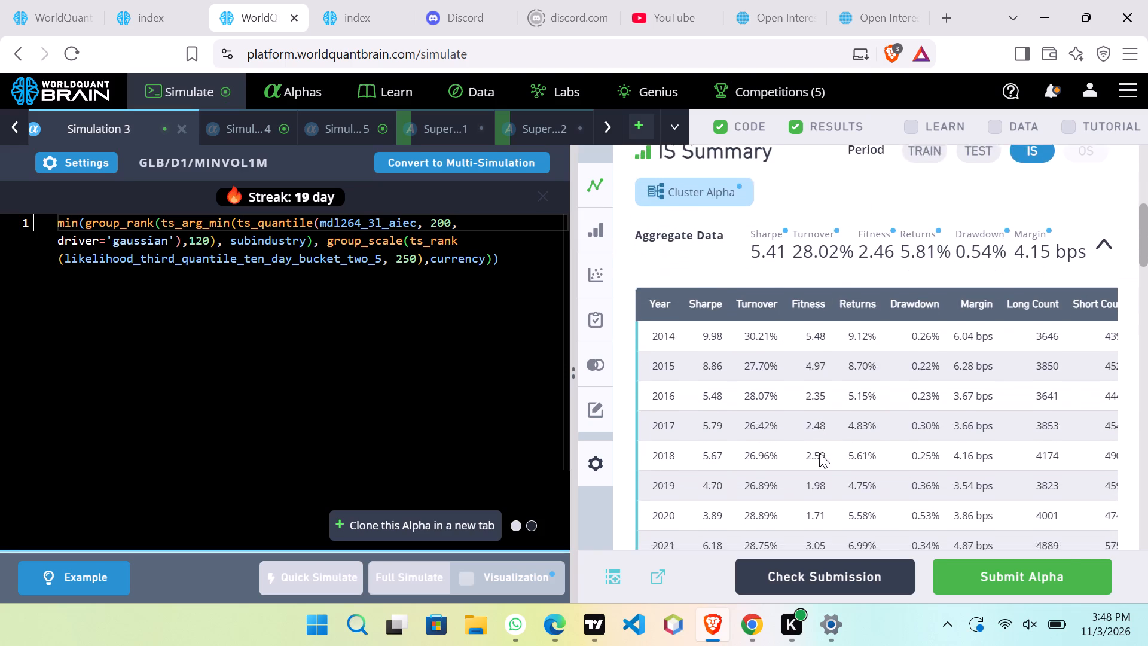
scroll(819, 453, down, 2)
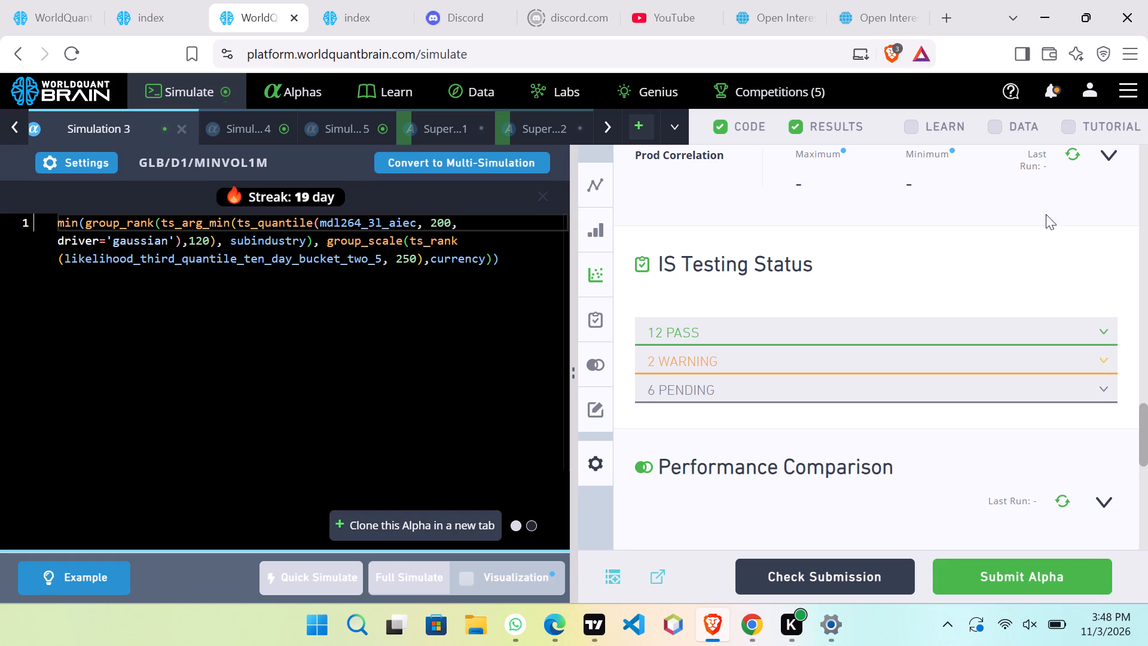
Run the Prod Correlation check for Simulation 3 and review its passed IS tests.
click(1070, 154)
click(1100, 328)
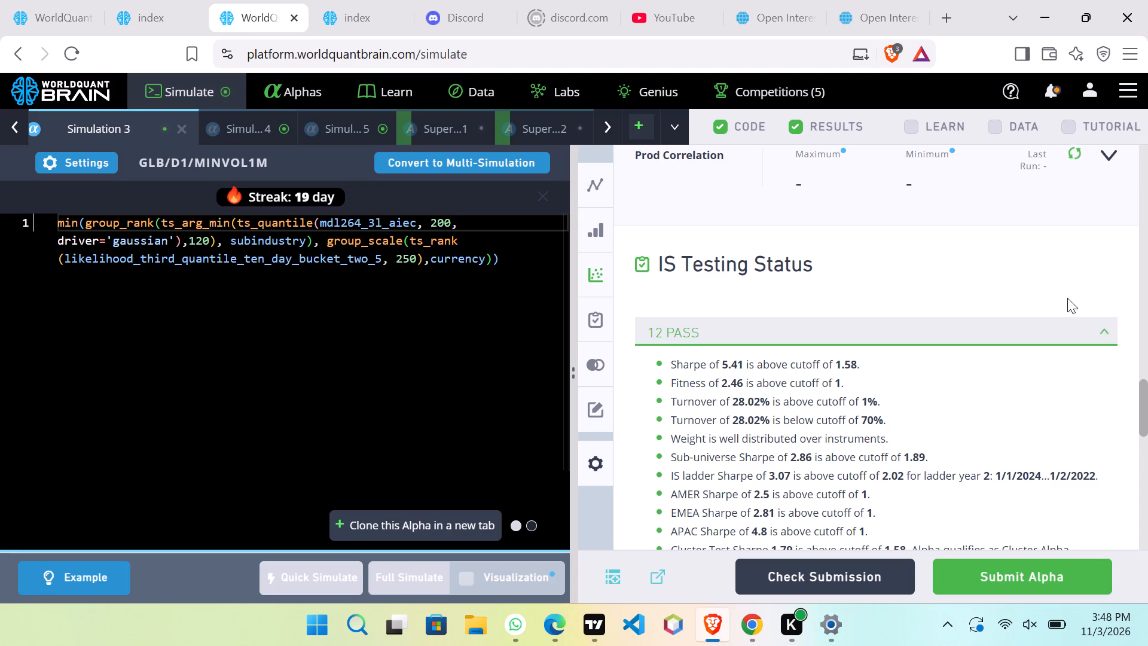
scroll(1031, 295, up, 1)
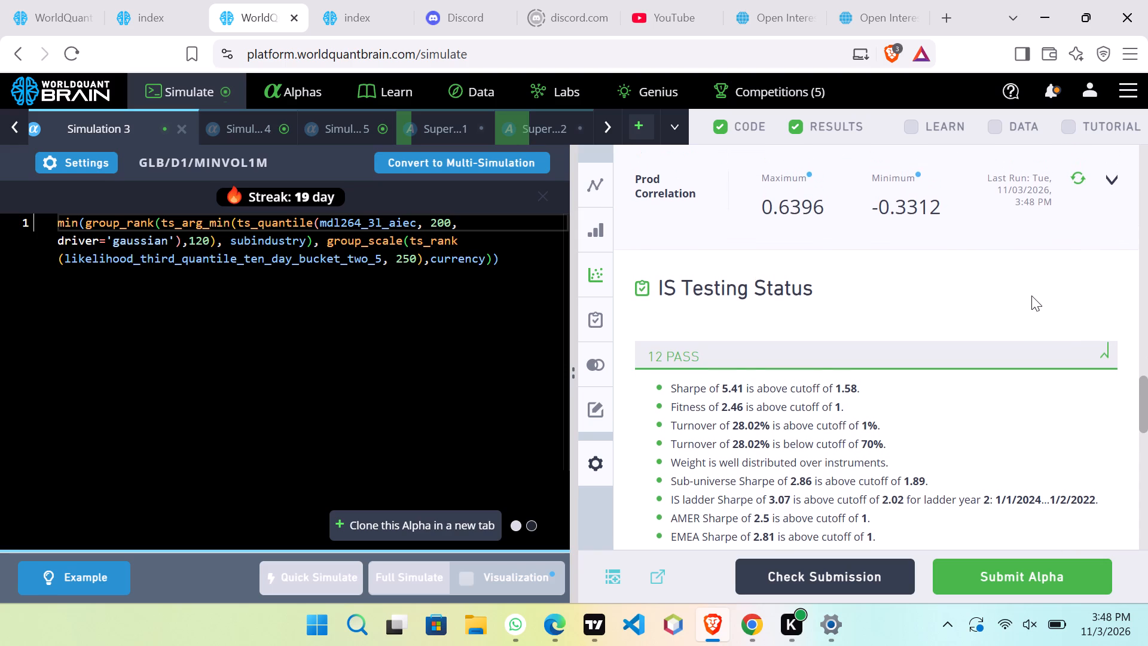
scroll(1031, 295, down, 3)
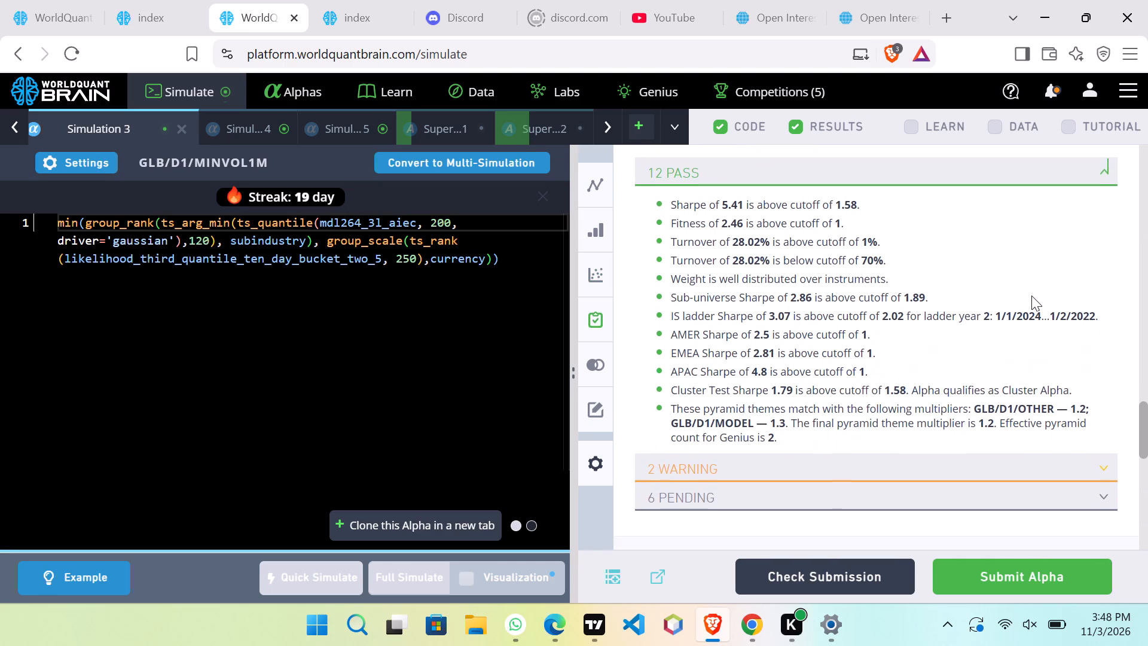
scroll(1031, 295, down, 2)
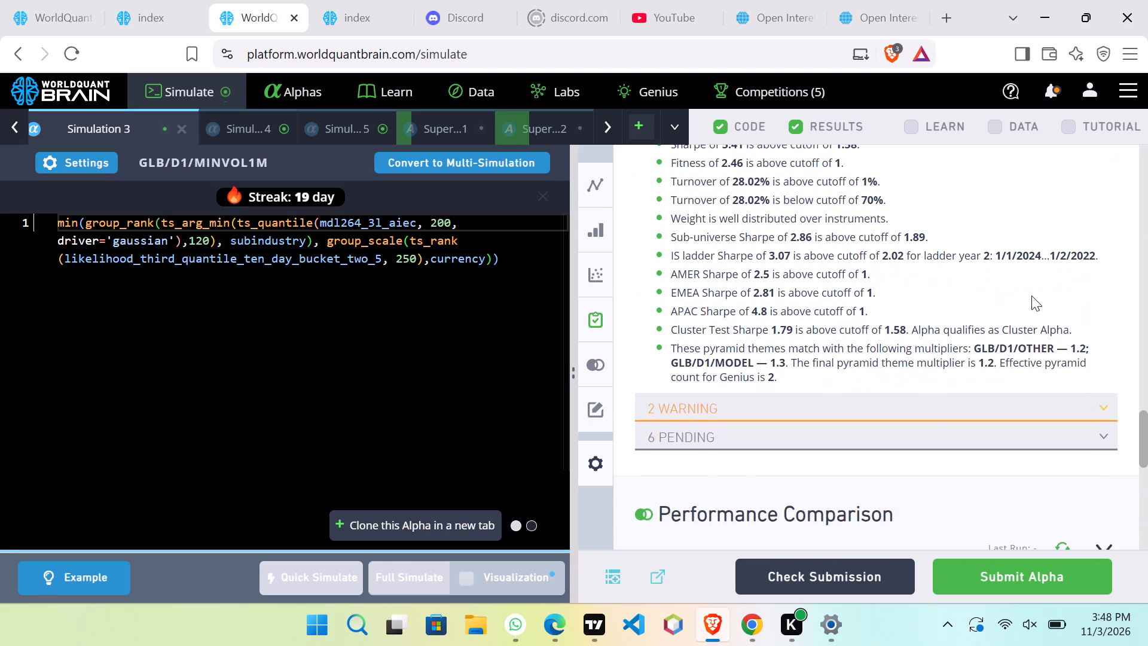
scroll(1031, 295, up, 1)
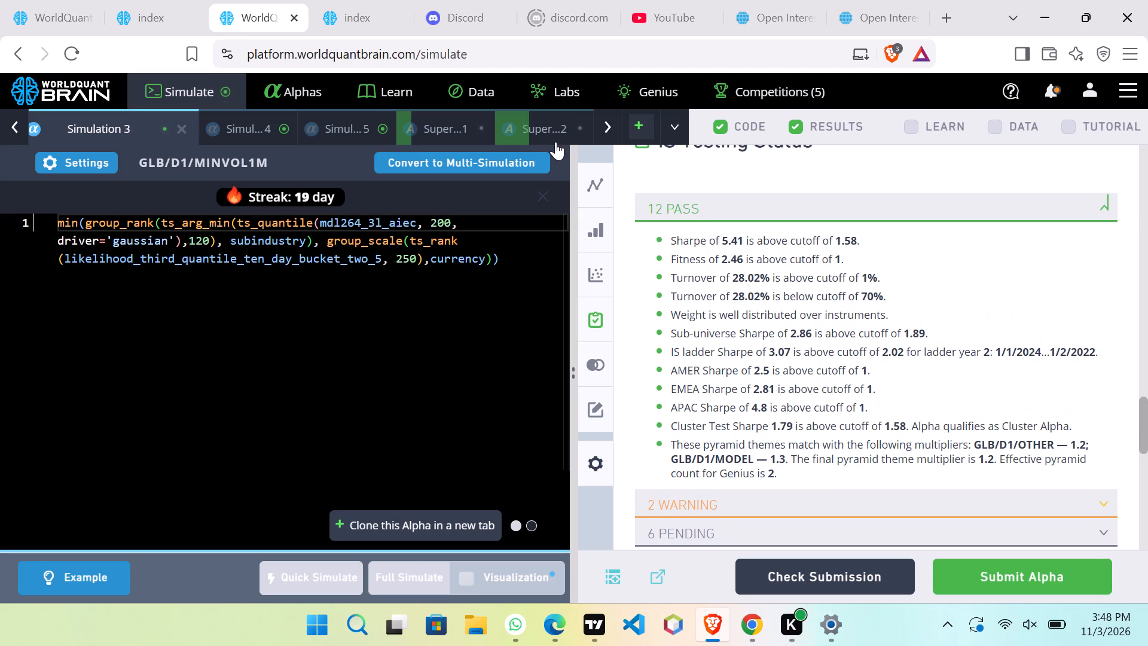
Reveal the test period for Simulation 4, expand its passed IS tests and run its Prod Correlation check.
click(231, 126)
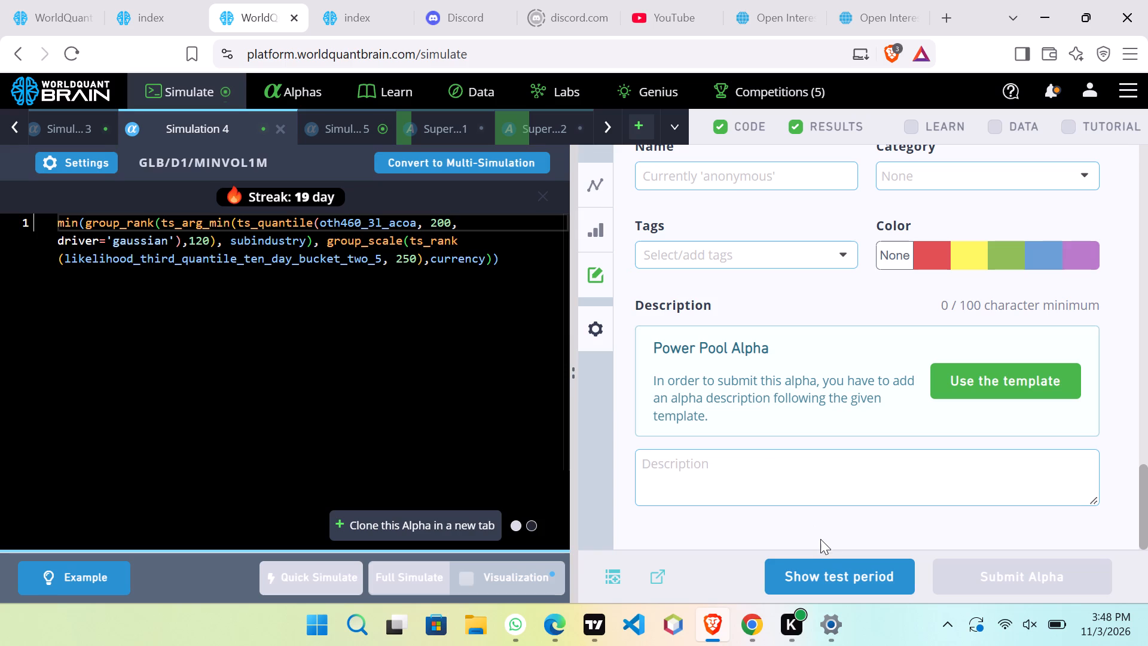
click(825, 570)
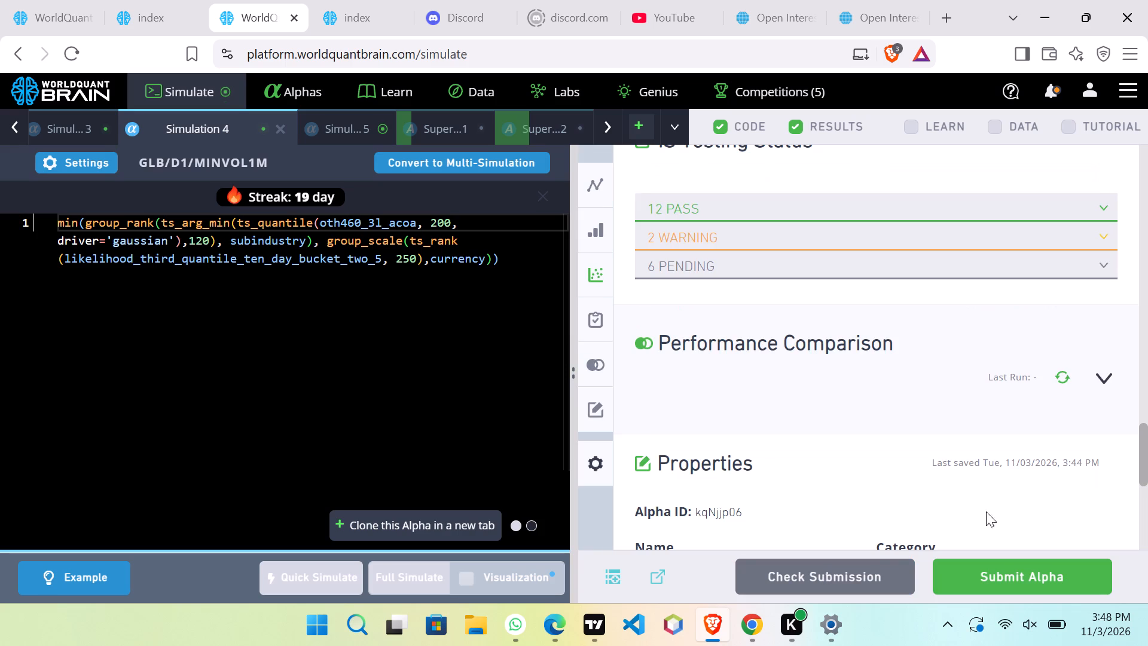
click(1110, 206)
scroll(1033, 228, up, 1)
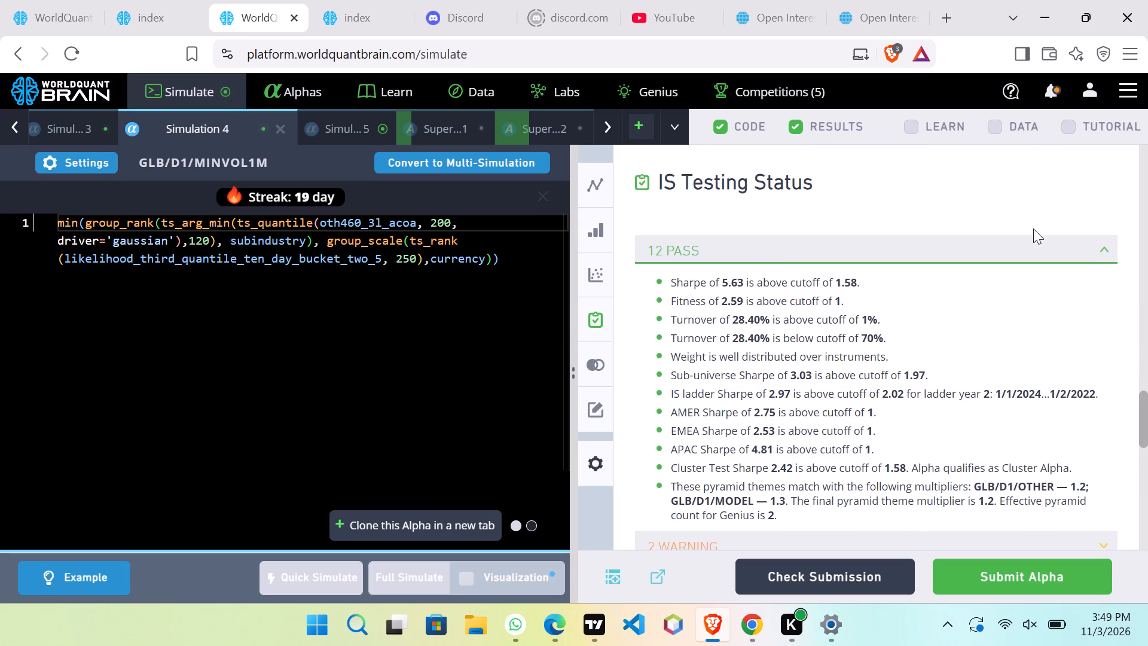
scroll(1033, 228, up, 3)
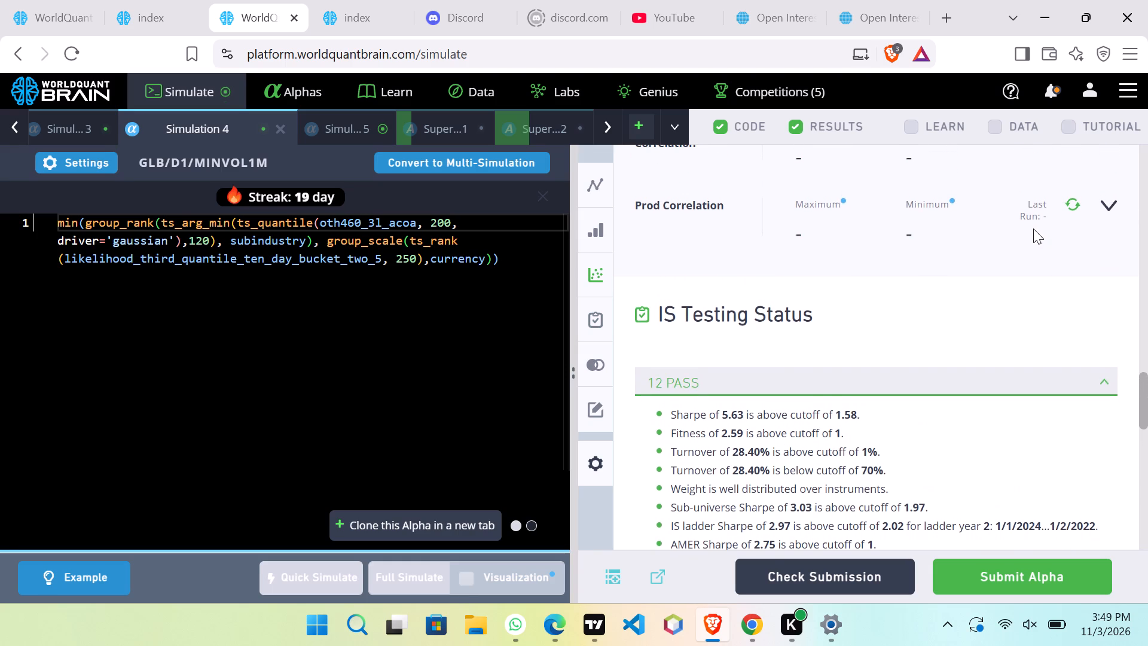
scroll(1033, 228, up, 2)
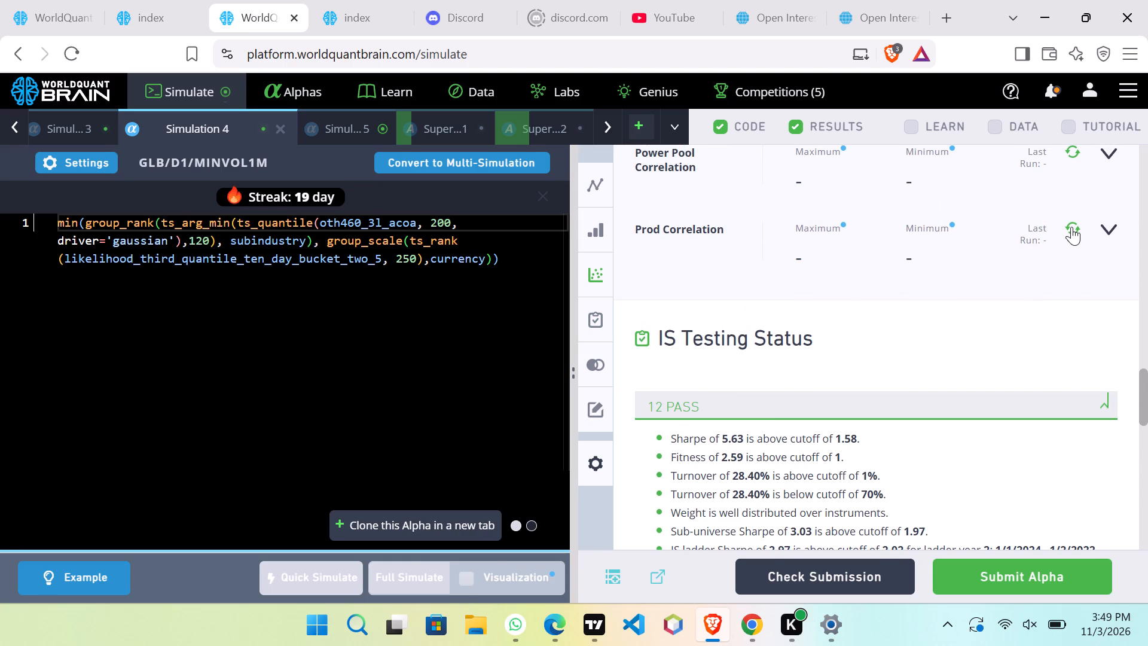
click(1071, 227)
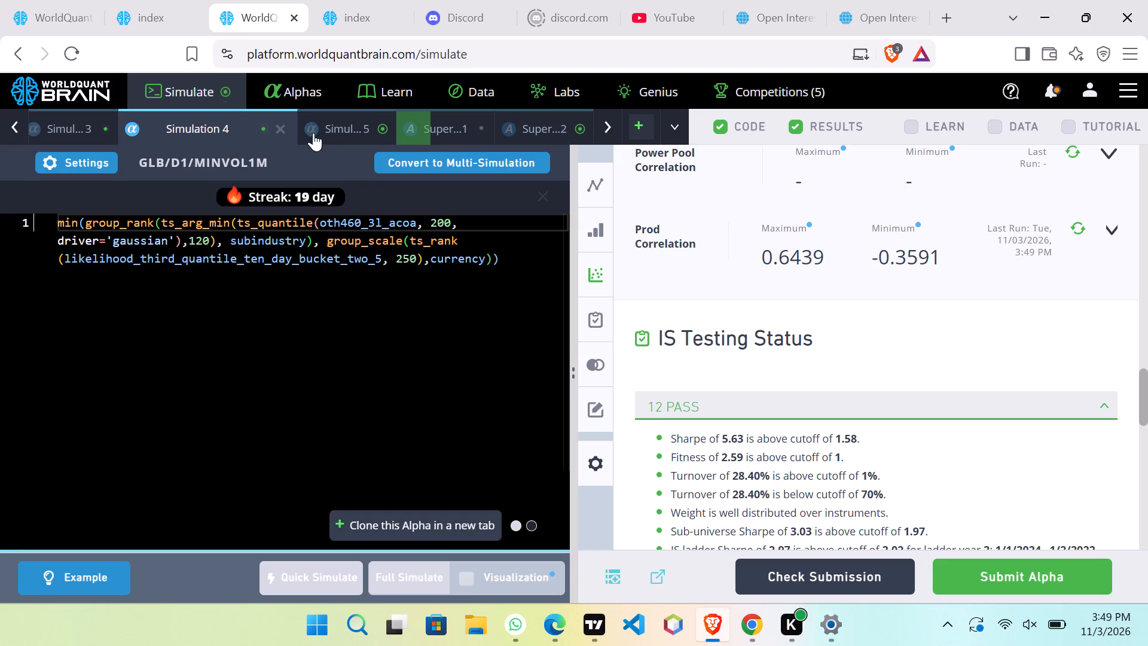
Reveal the test period for Simulation 5, run its Prod Correlation check and expand its passed IS tests.
click(364, 133)
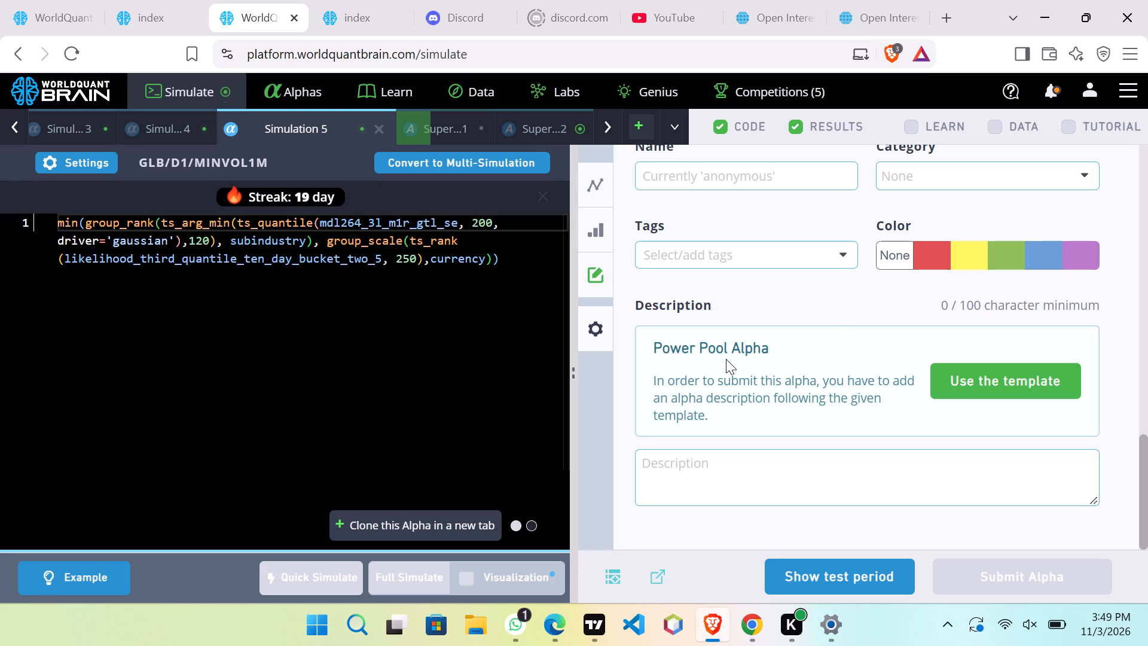
click(813, 573)
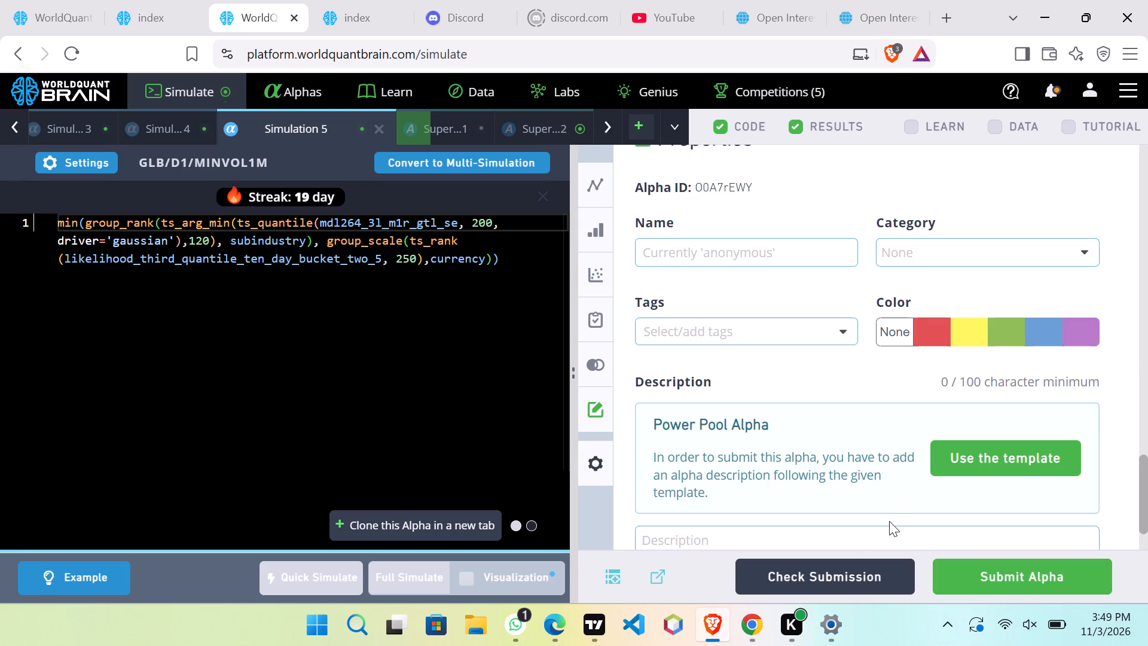
scroll(814, 429, down, 2)
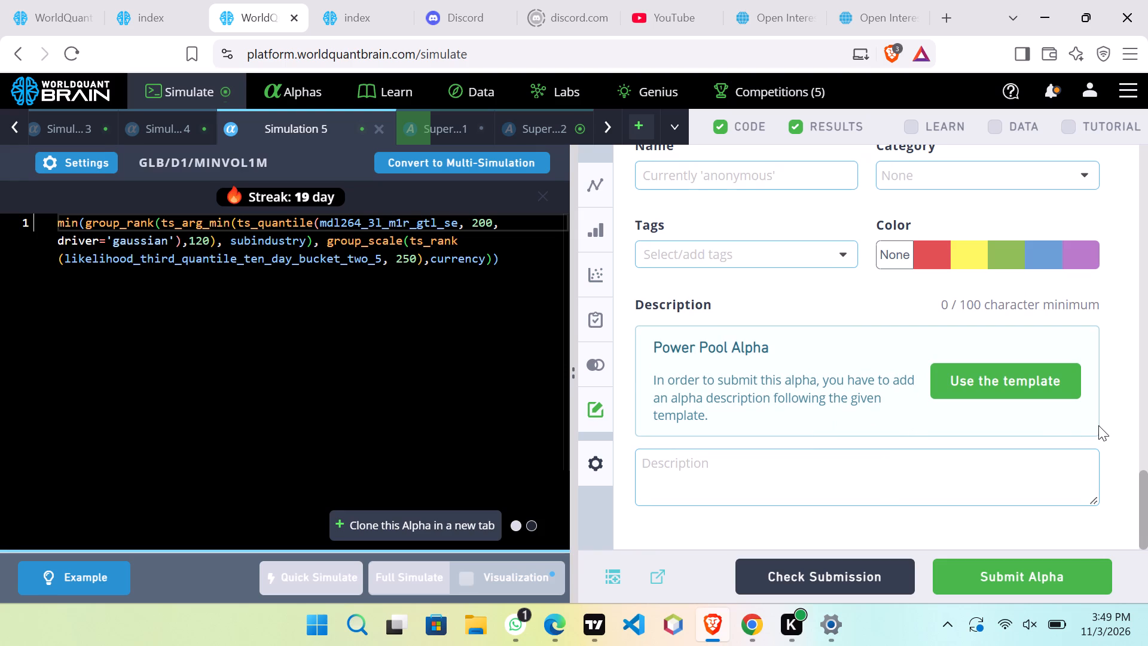
scroll(889, 434, down, 1)
scroll(889, 434, up, 2)
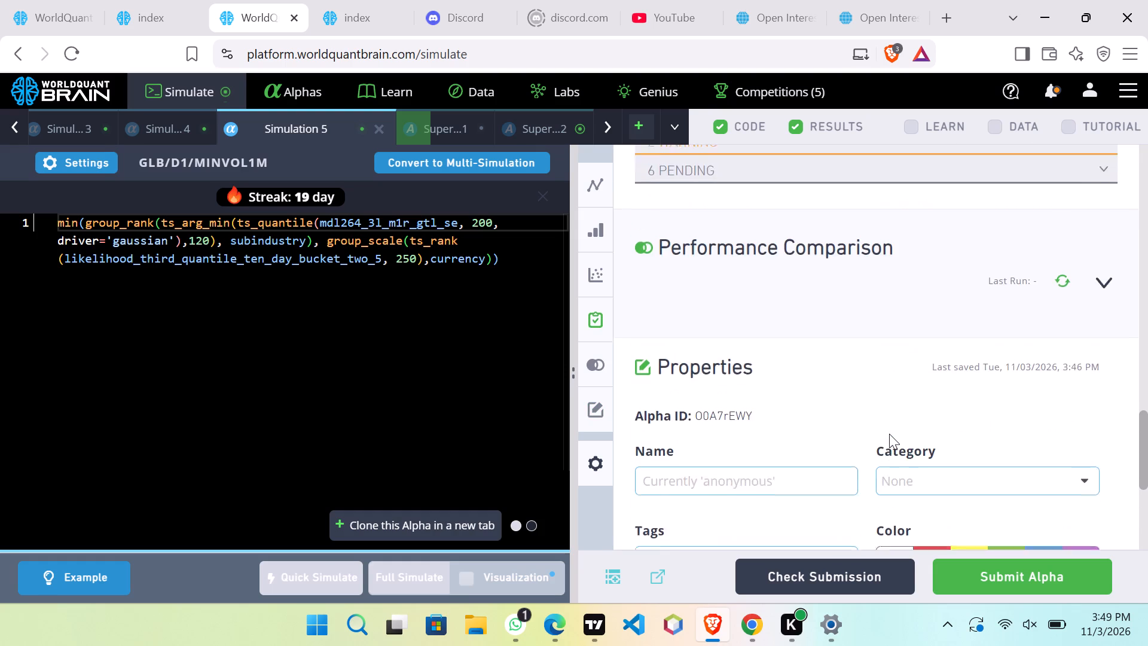
scroll(889, 434, up, 1)
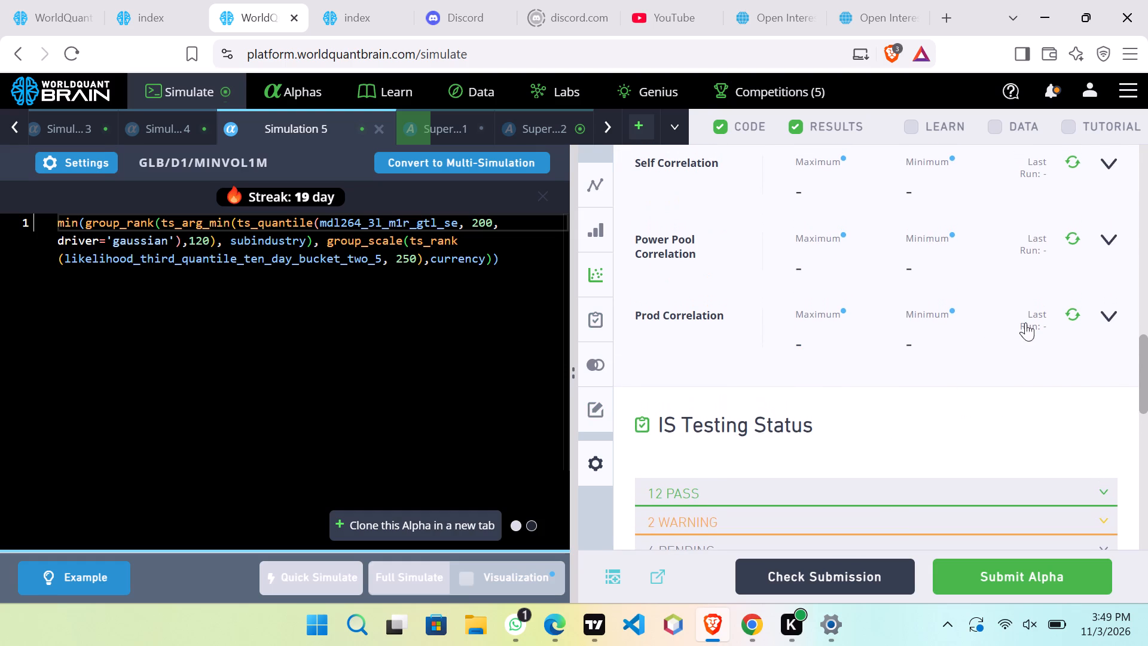
click(1084, 308)
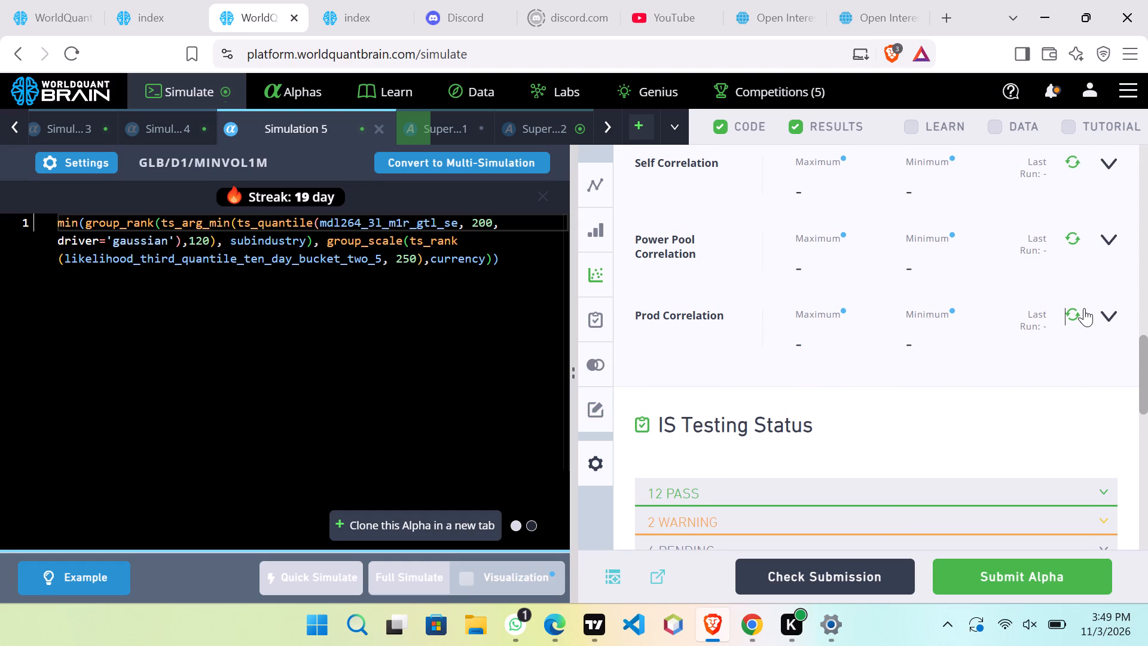
click(1072, 314)
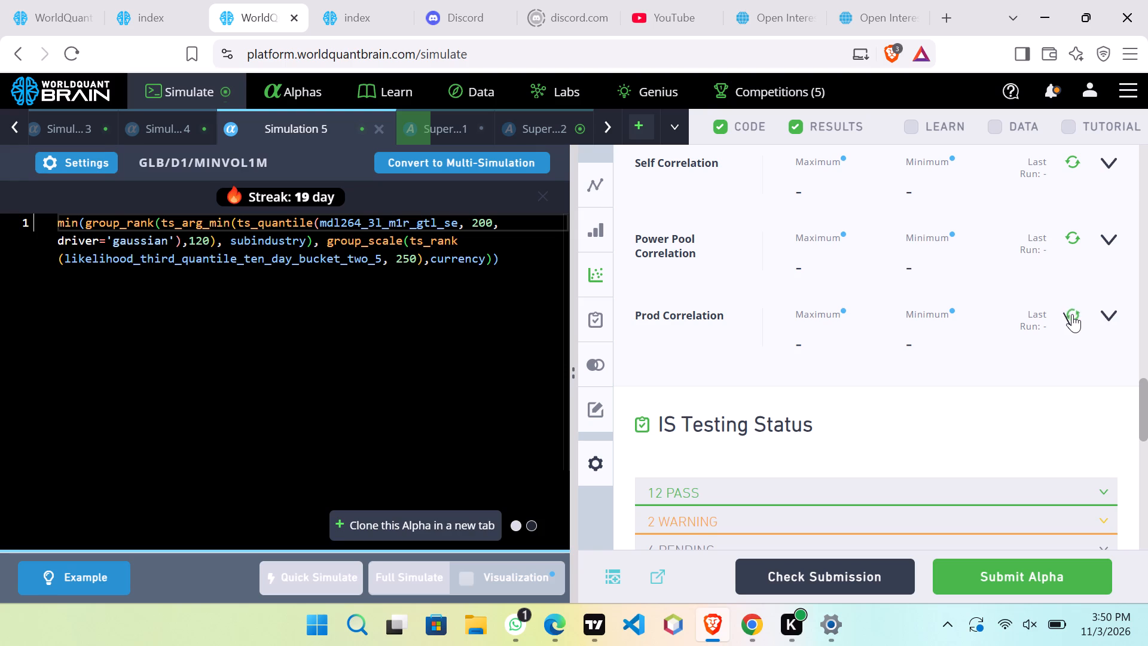
click(1106, 488)
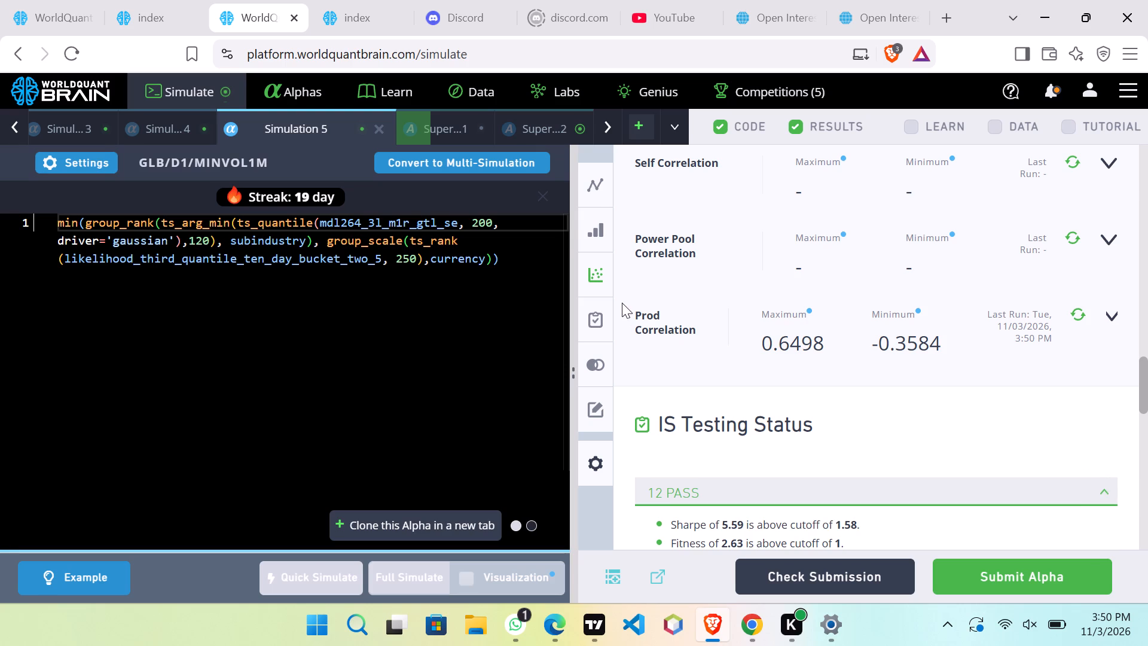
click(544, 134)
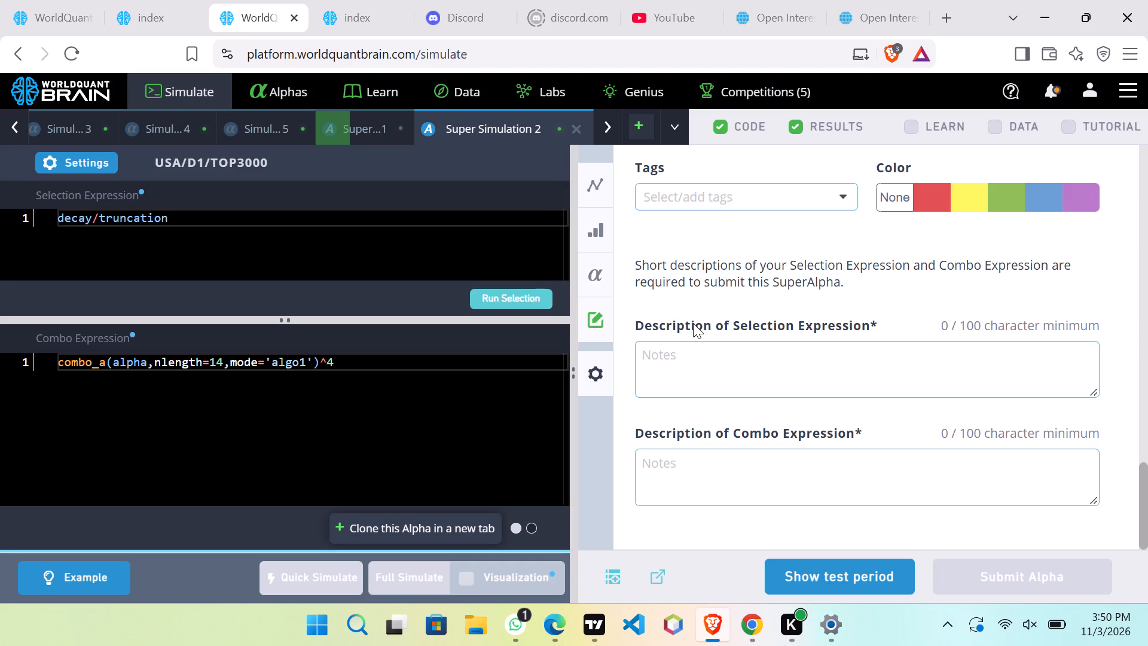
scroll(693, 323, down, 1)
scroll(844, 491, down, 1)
Insert the Power Pool Alpha template into the description of Simulation 3.
click(83, 126)
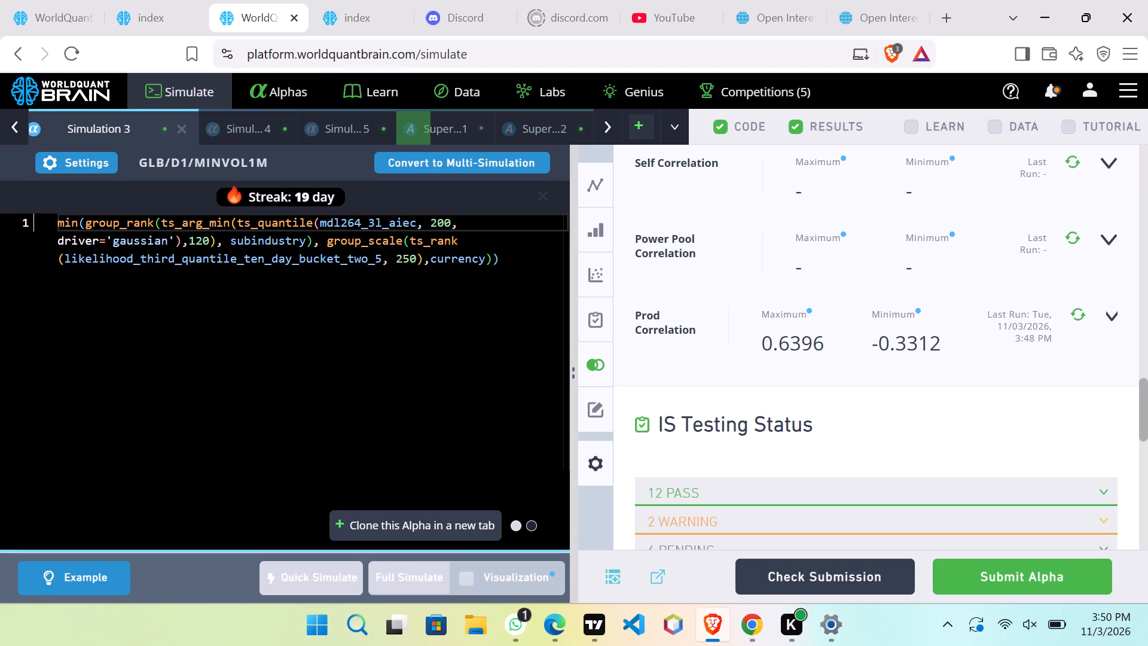
scroll(778, 293, down, 5)
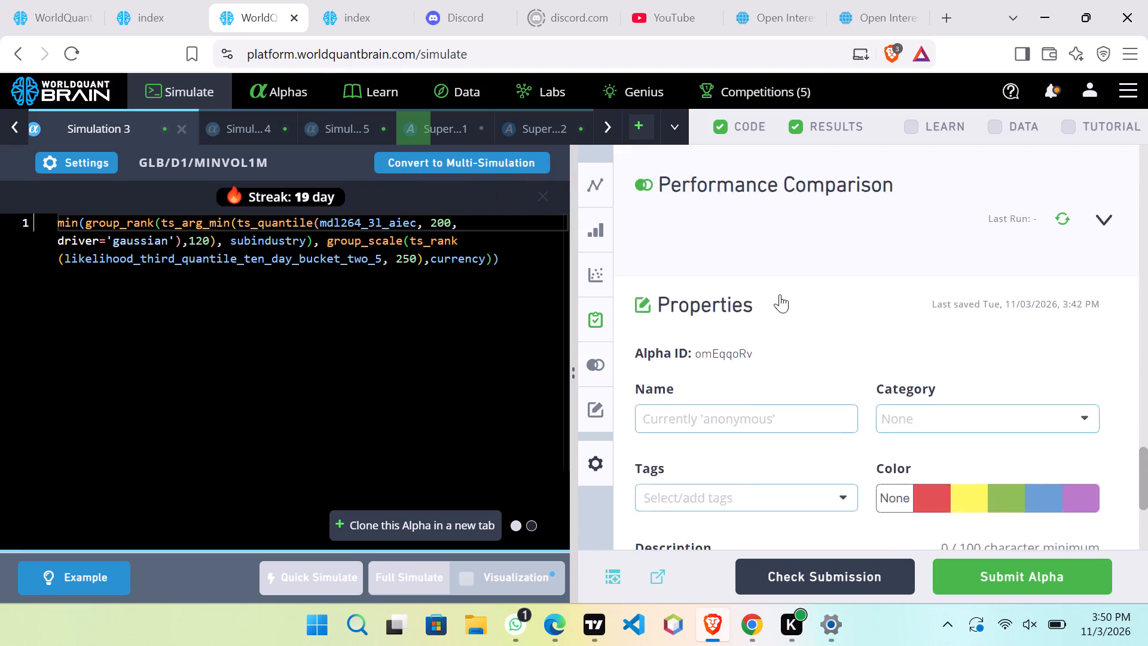
scroll(780, 294, down, 3)
scroll(780, 290, up, 1)
scroll(780, 290, down, 6)
click(717, 475)
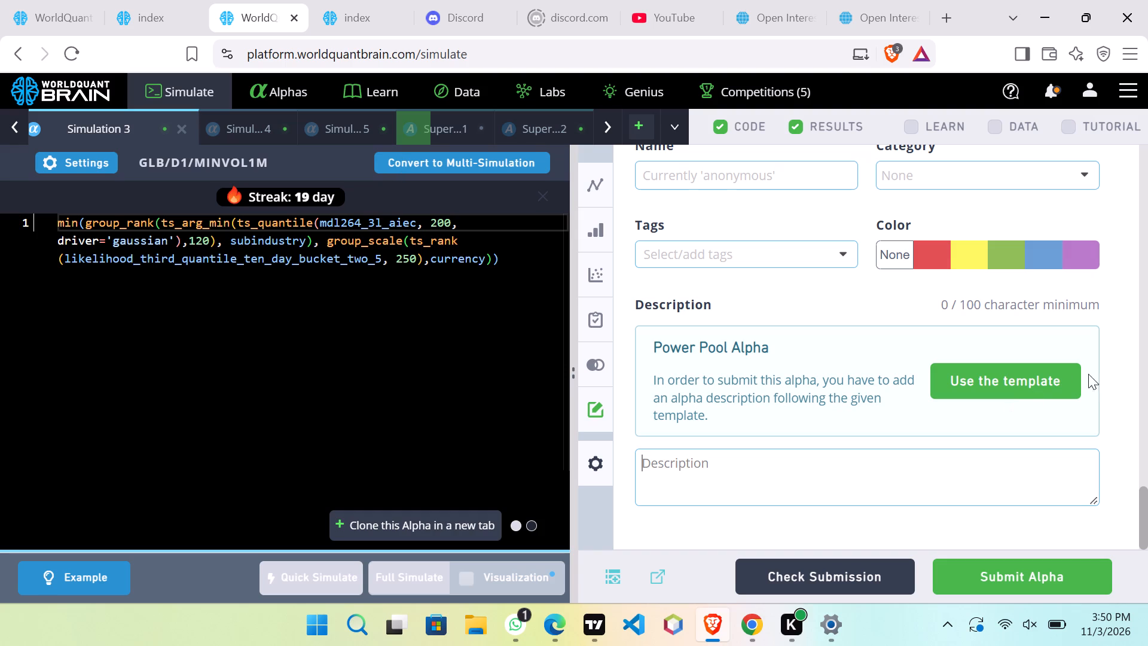
click(1028, 377)
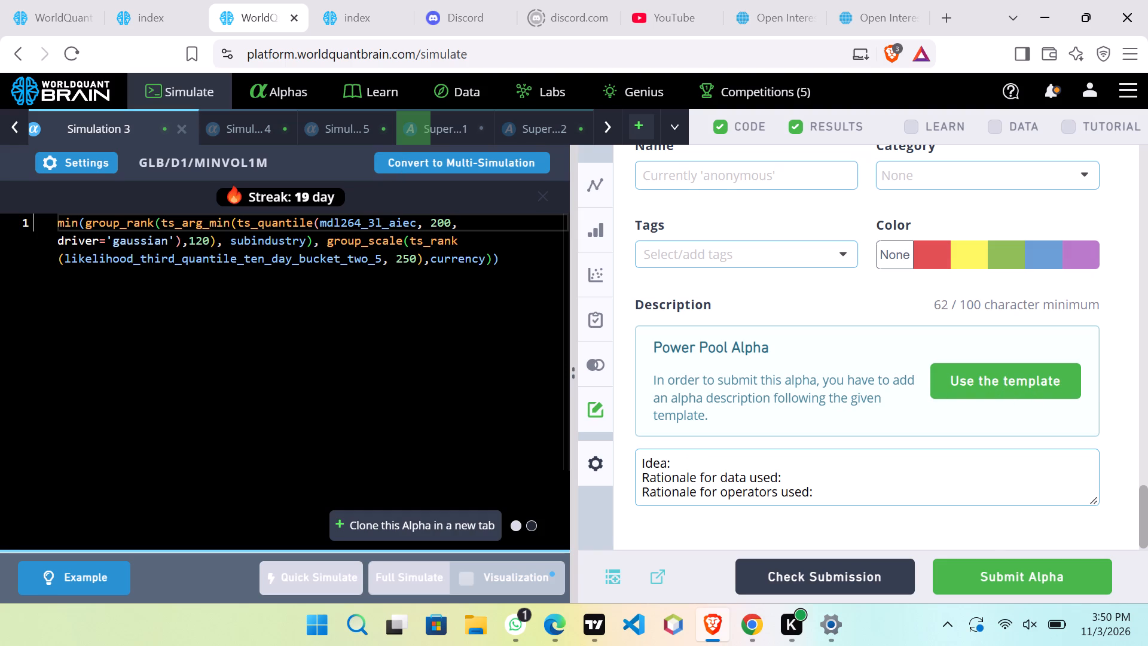
click(695, 459)
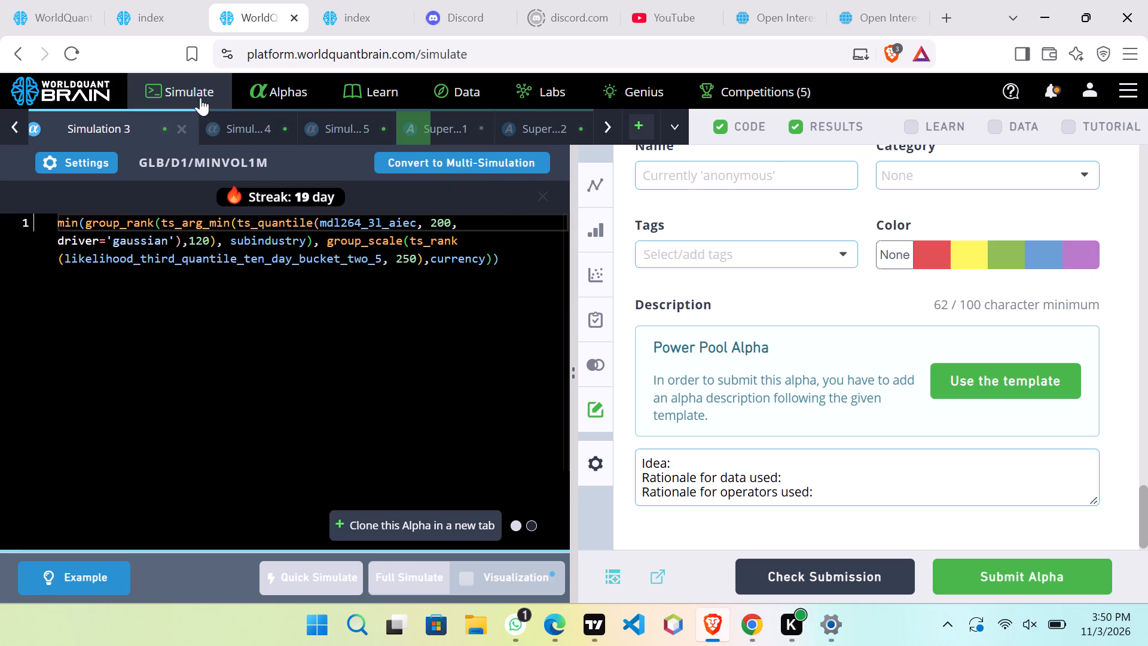
In the other platform tab, open the Alphas list and examine the properties and description of unsubmitted alpha O0A7rEWY.
click(334, 22)
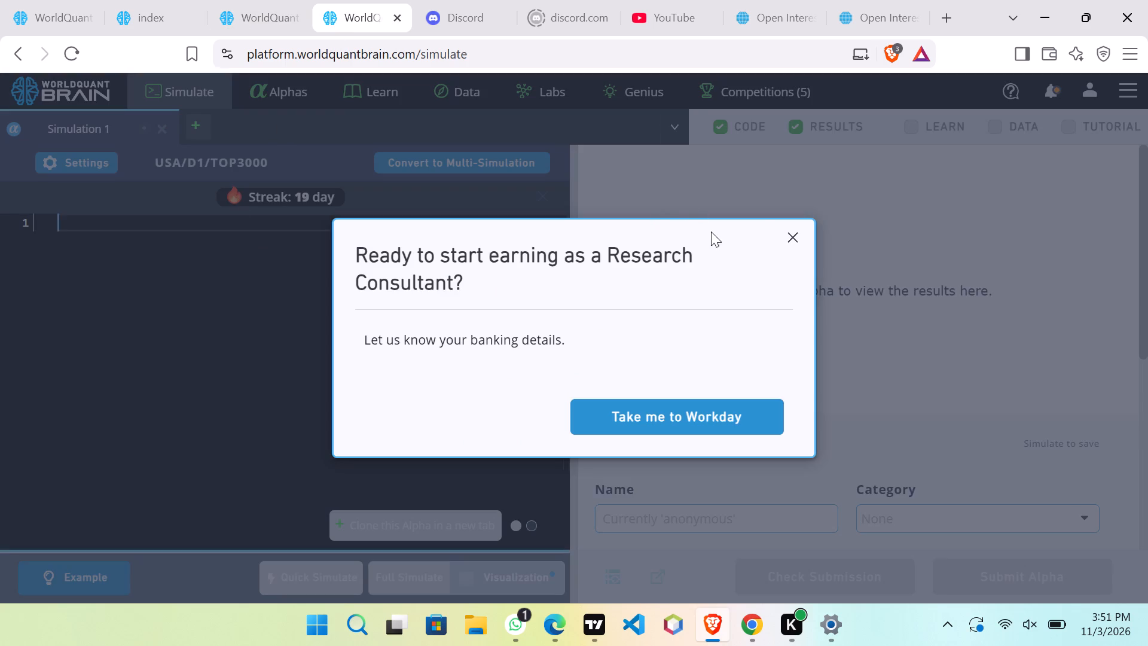
click(788, 236)
click(271, 75)
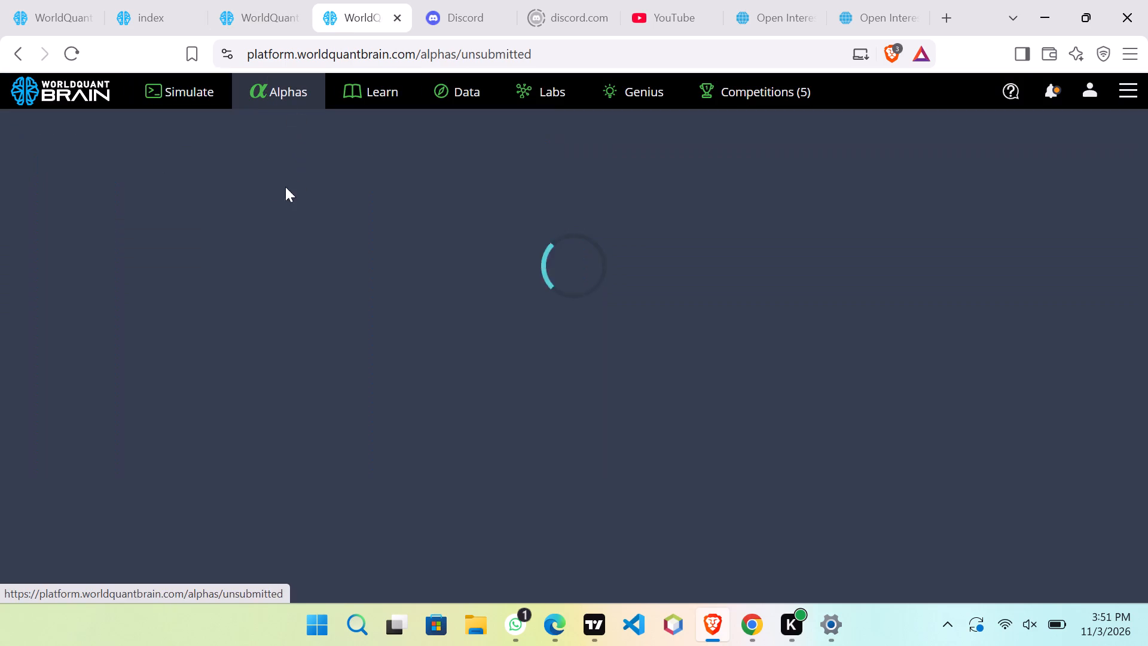
click(445, 173)
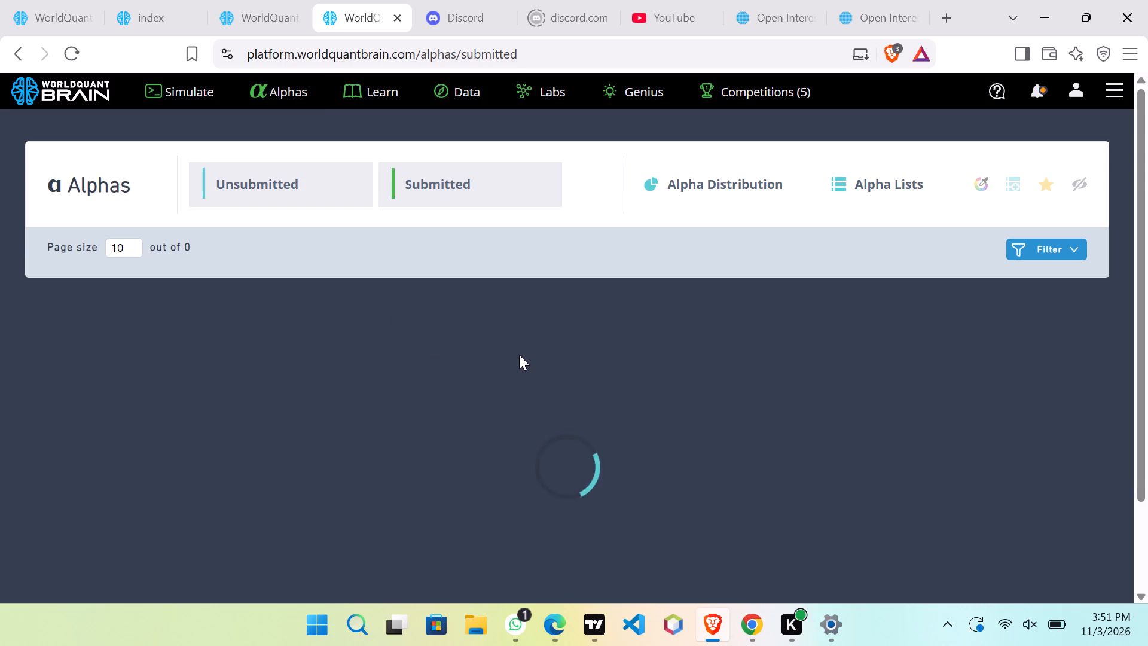
click(419, 443)
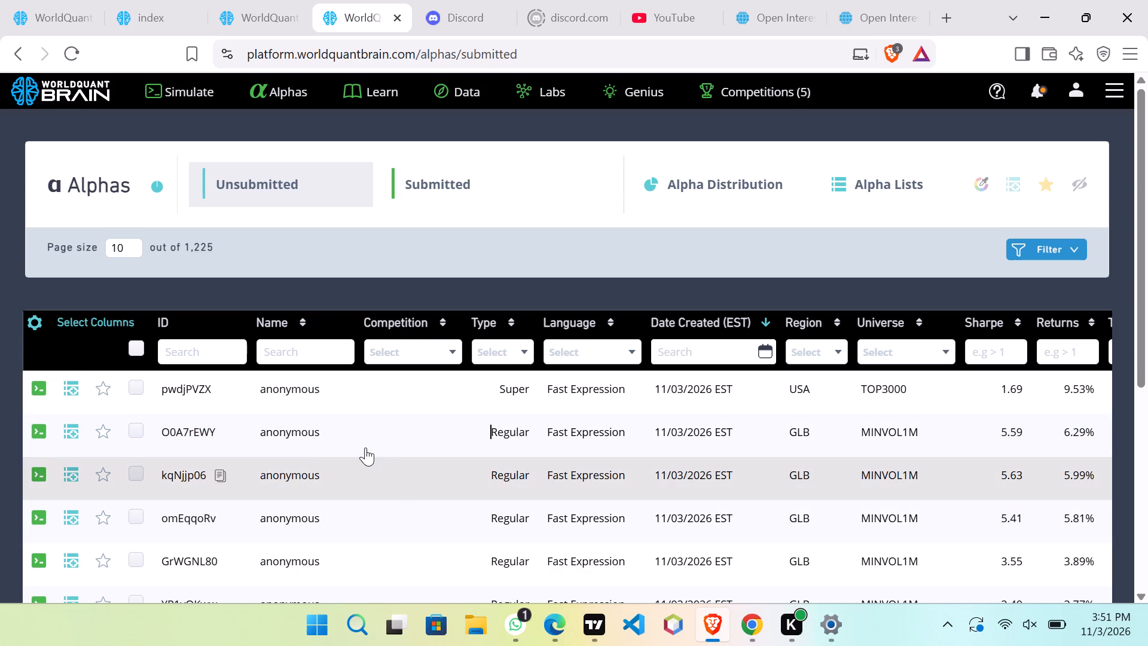
click(280, 431)
scroll(571, 462, down, 3)
scroll(571, 462, up, 1)
scroll(571, 461, down, 1)
scroll(571, 461, up, 1)
scroll(568, 455, down, 3)
scroll(565, 459, up, 1)
scroll(564, 460, down, 15)
scroll(526, 493, up, 1)
scroll(526, 493, down, 3)
scroll(520, 498, up, 1)
scroll(520, 498, down, 8)
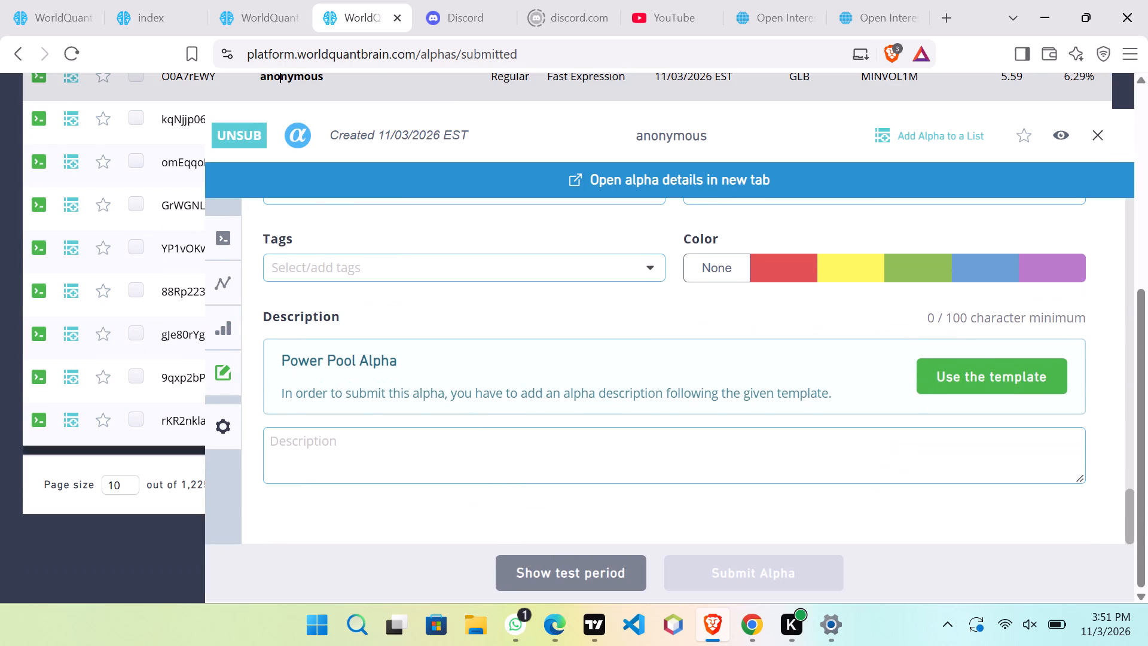
scroll(463, 372, up, 5)
Examine the description of the unsubmitted alpha whose ID begins with YP1vOK, and close its details.
click(188, 262)
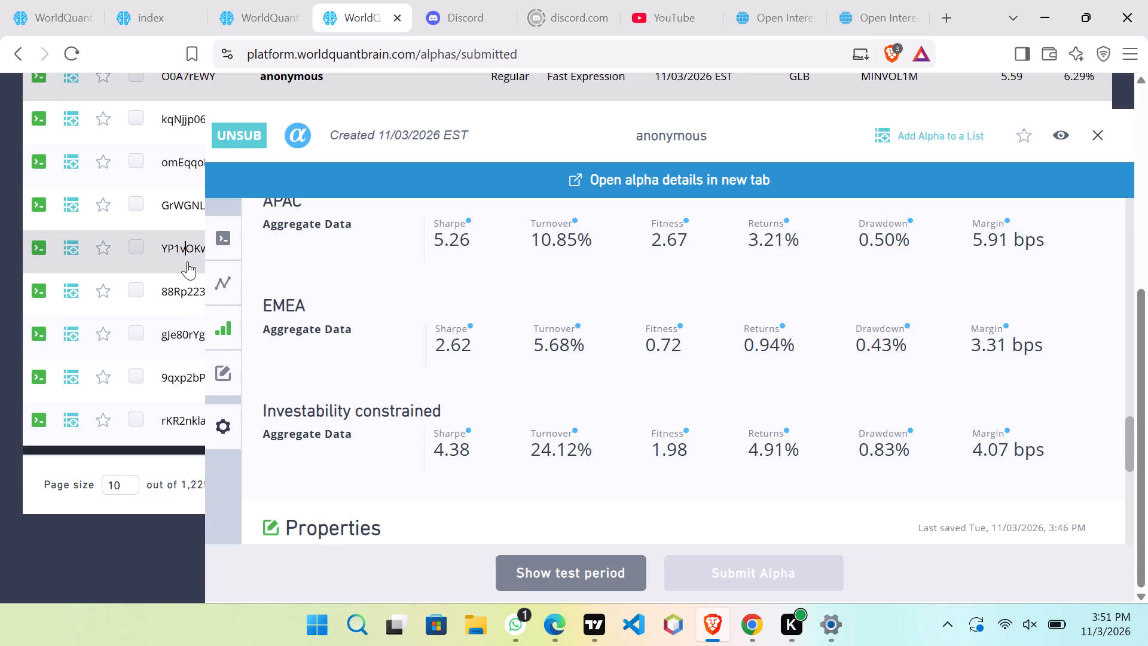
click(1094, 142)
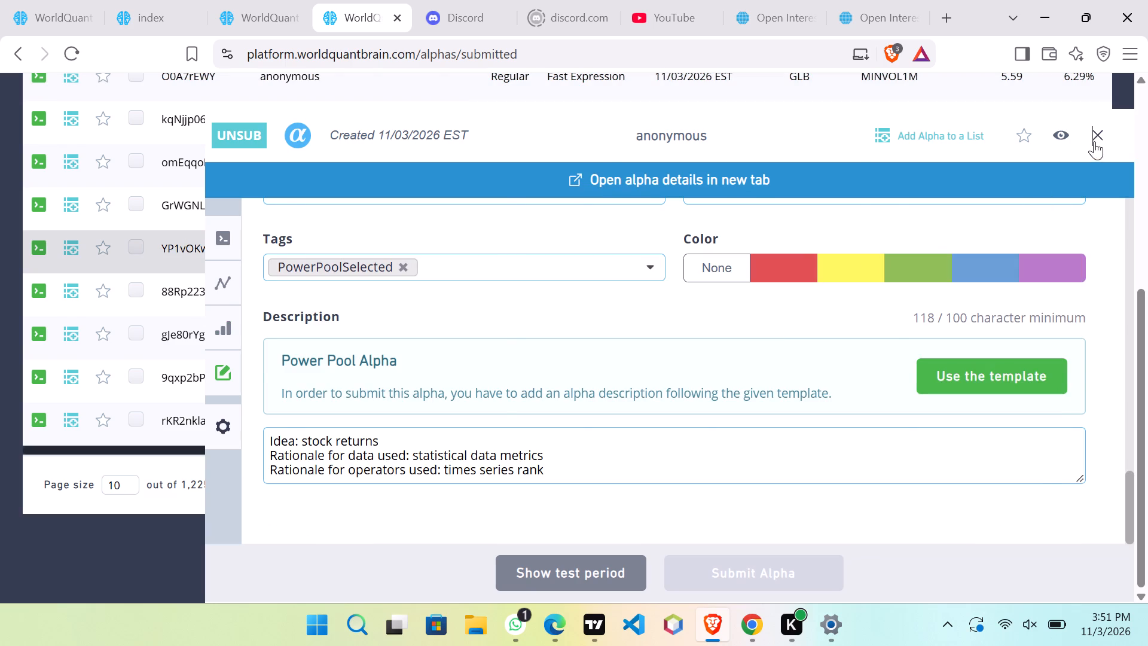
scroll(800, 181, up, 9)
Find the submitted alpha omEl6l26 and copy its full Power Pool description text.
click(435, 182)
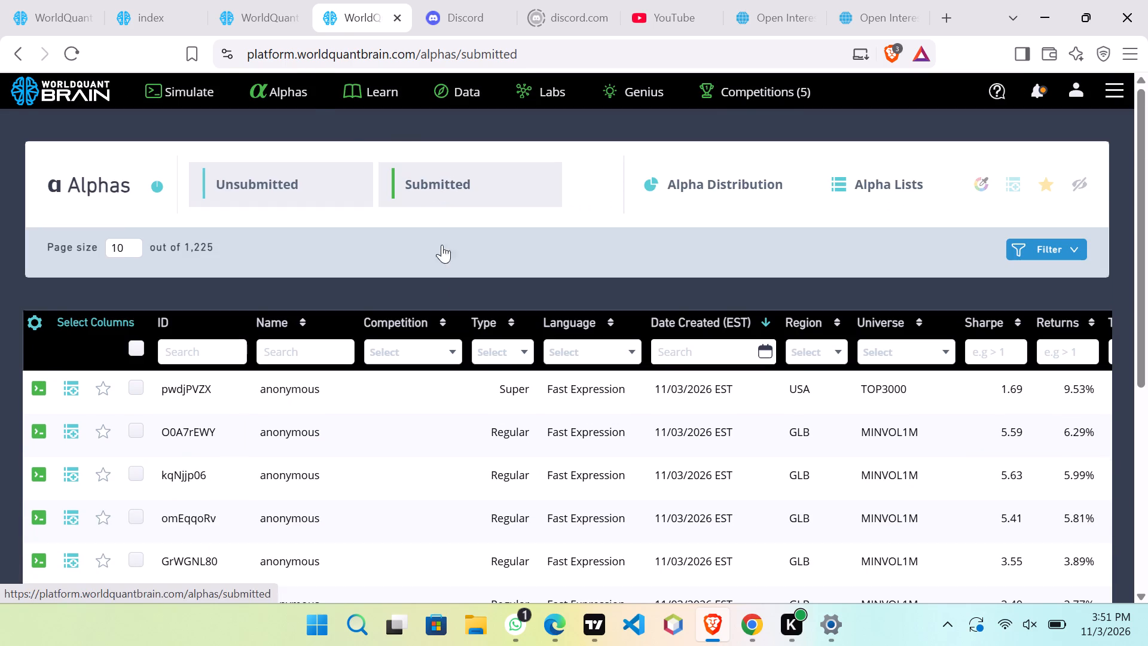
scroll(513, 412, down, 5)
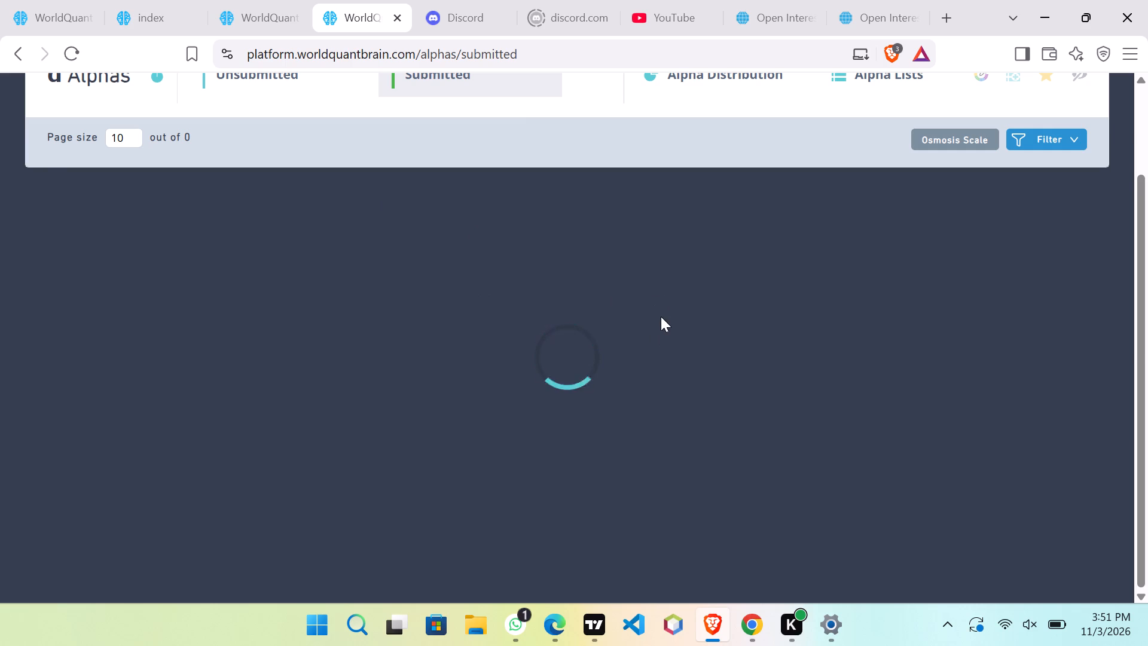
click(514, 324)
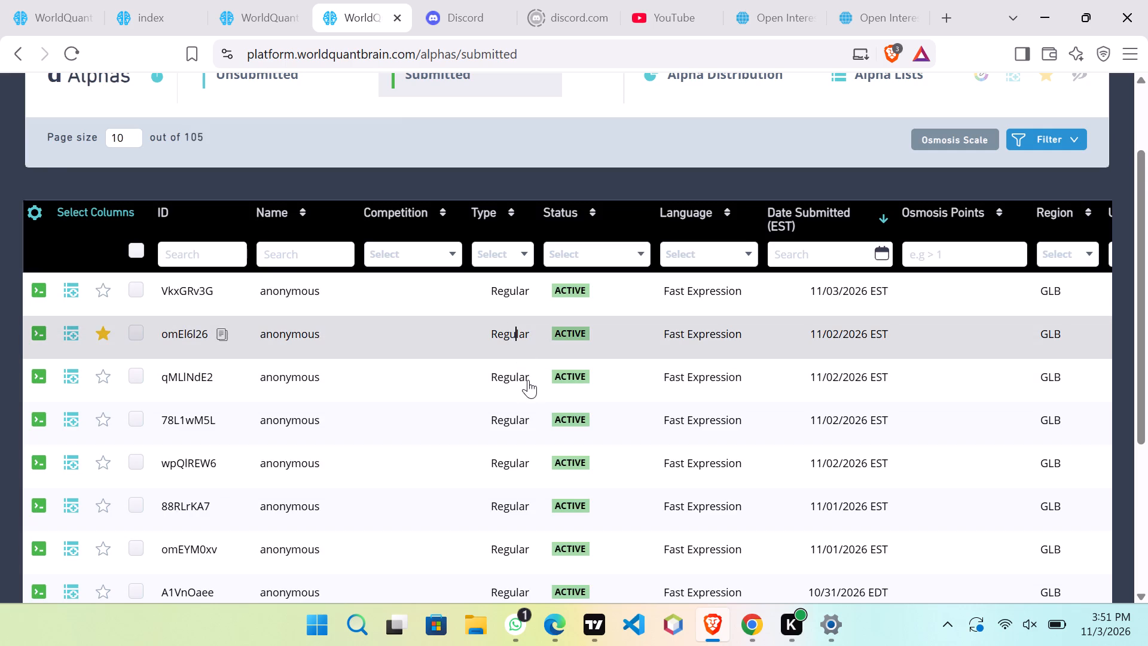
scroll(539, 376, down, 10)
scroll(546, 394, up, 1)
scroll(546, 394, down, 5)
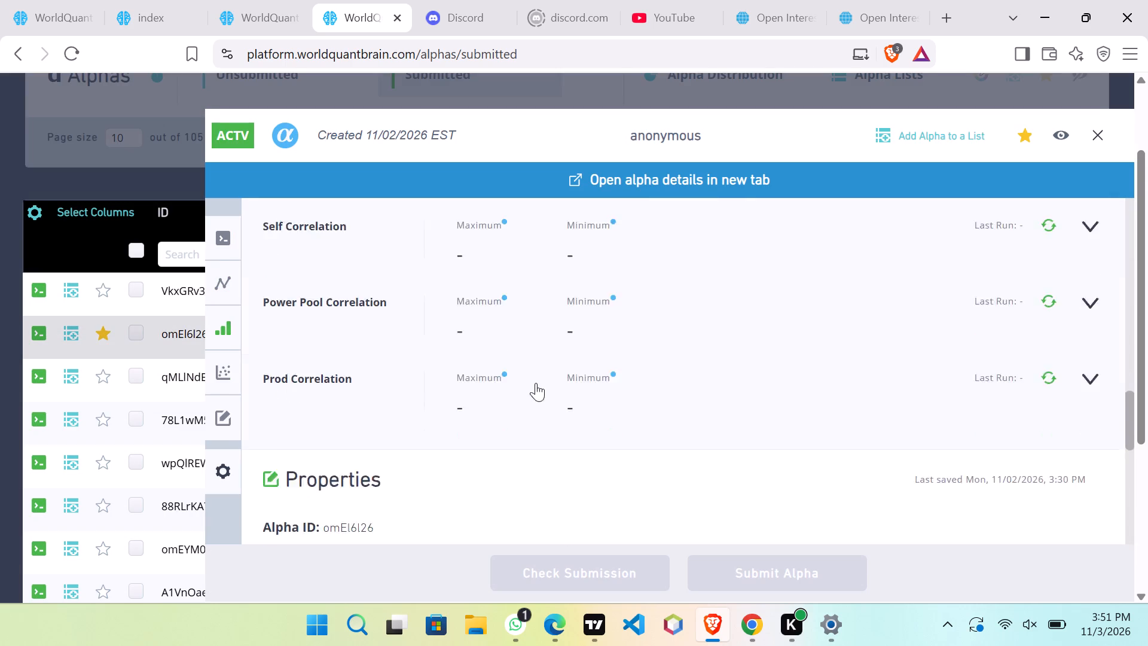
scroll(536, 383, down, 3)
scroll(531, 409, up, 1)
scroll(531, 410, down, 1)
scroll(531, 410, up, 1)
scroll(530, 411, down, 1)
scroll(497, 464, down, 5)
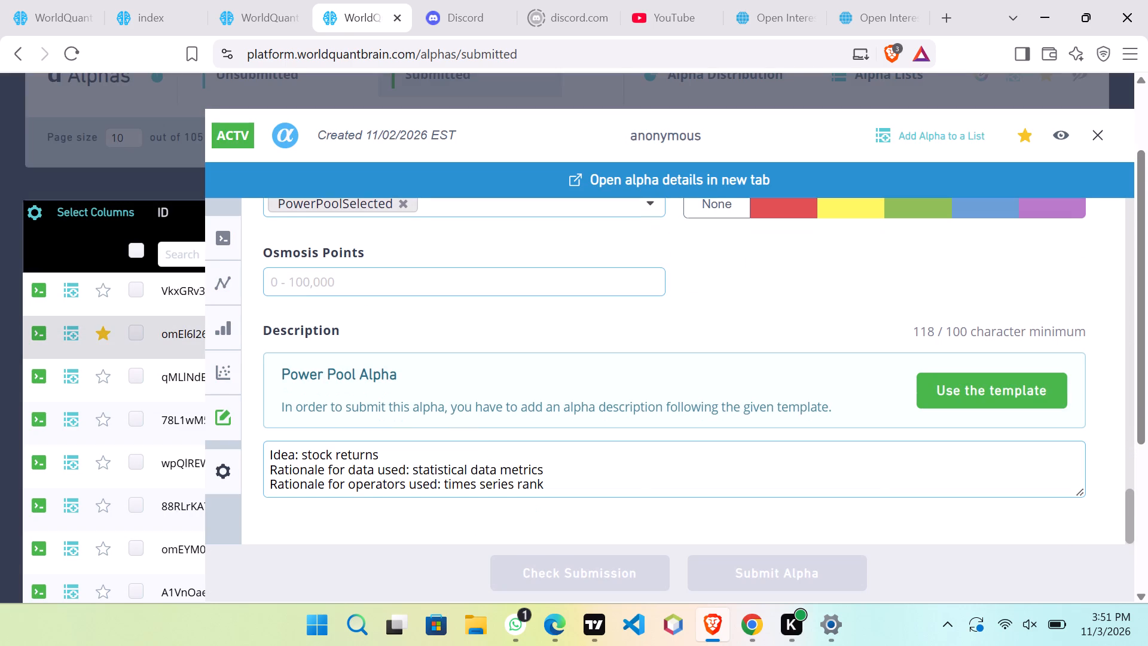
drag(542, 482, 268, 417)
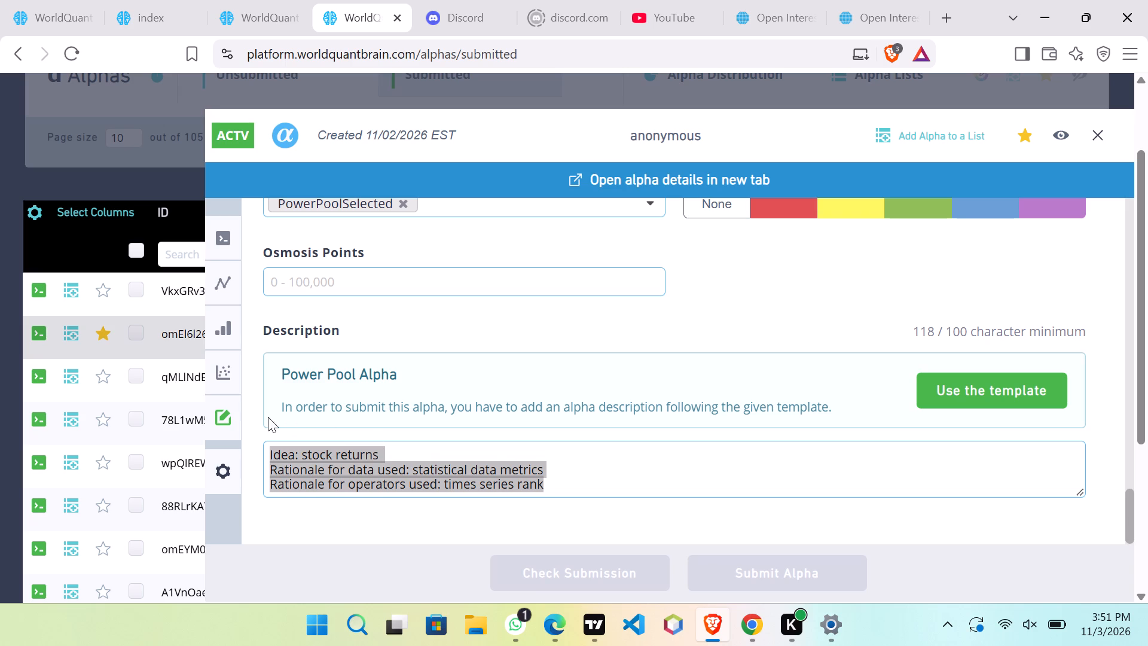
drag(268, 417, 266, 418)
right_click(313, 443)
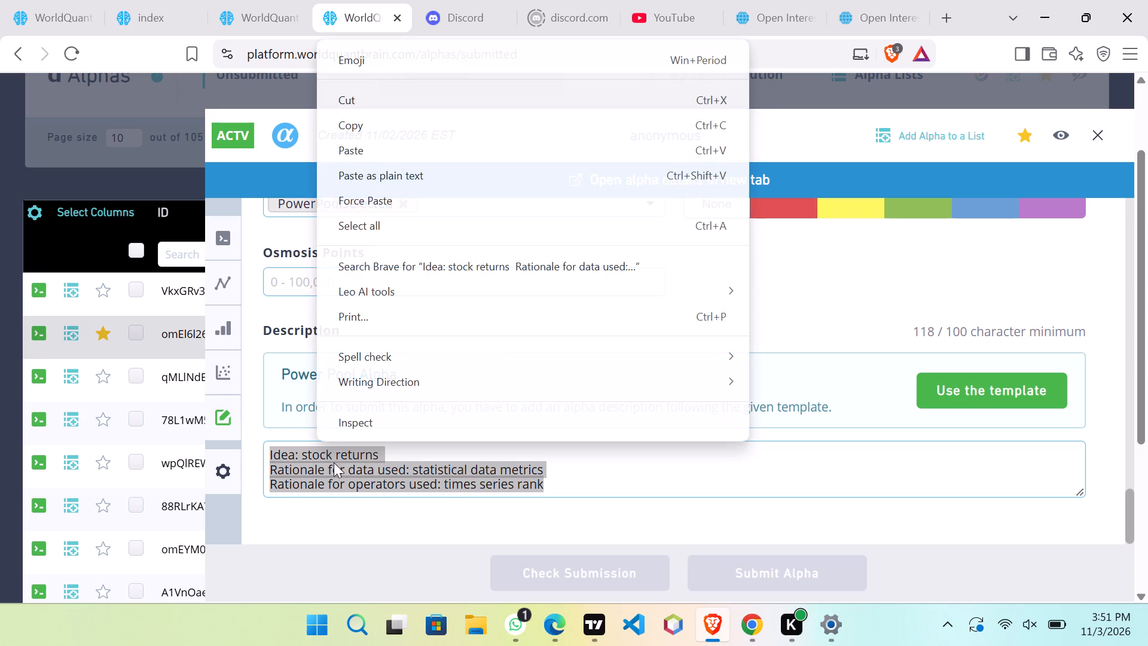
right_click(333, 462)
click(428, 148)
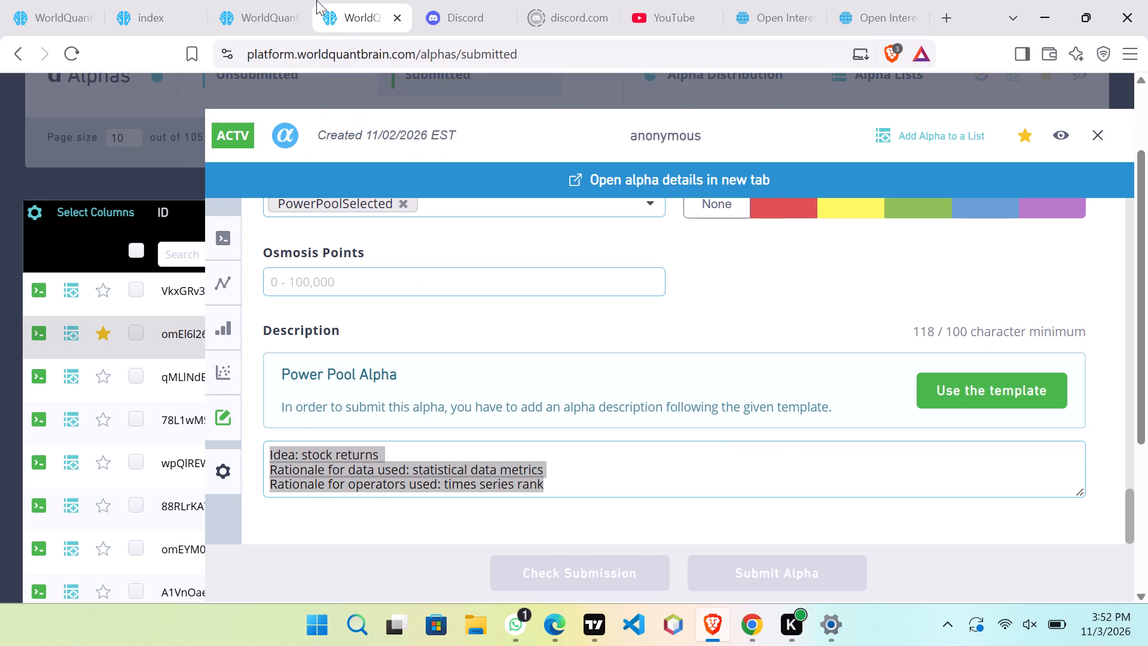
Replace the Simulation 3 description with the copied "Idea: stock returns / Rationale for data used: statistical data metrics / Rationale for operators used: times series rank".
click(259, 14)
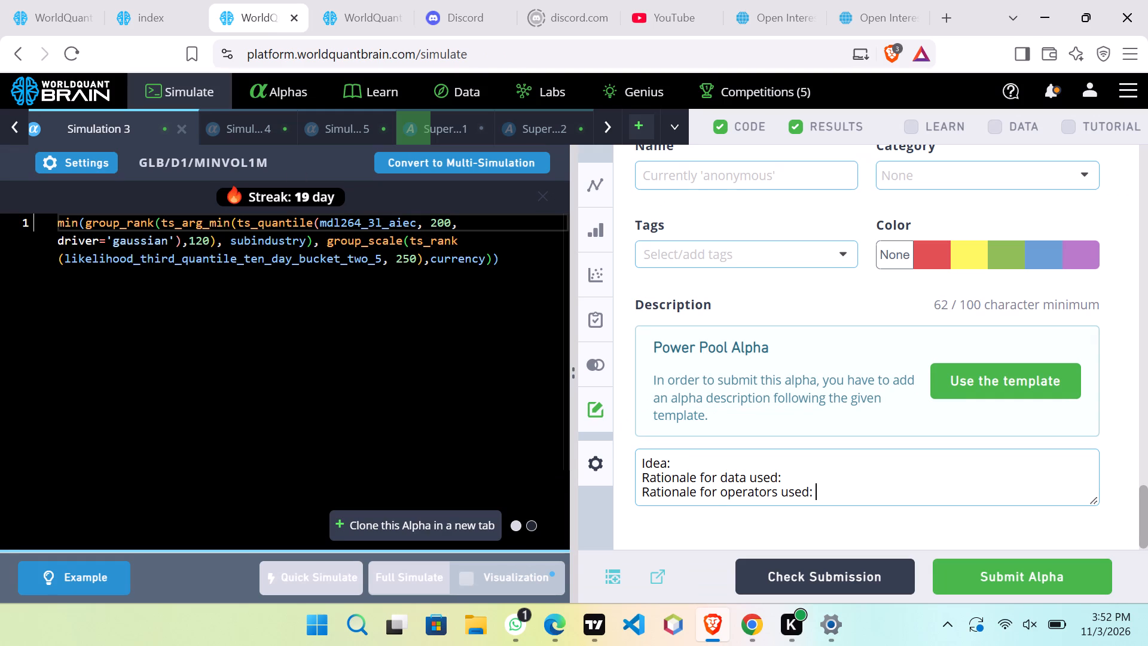
drag(817, 490, 607, 447)
right_click(672, 481)
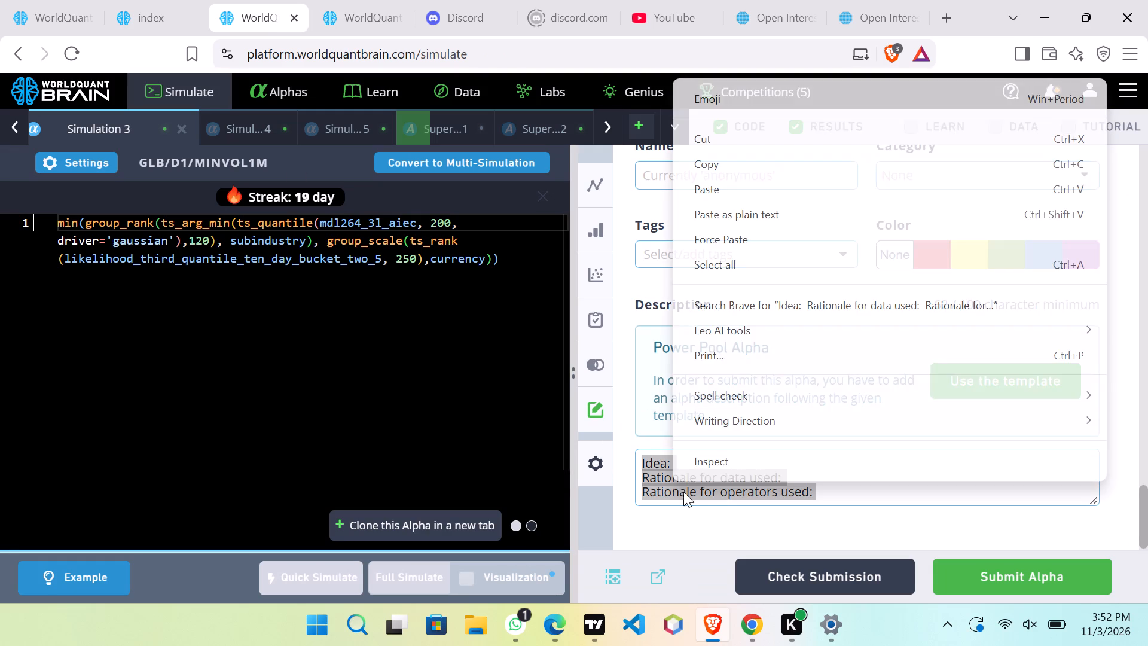
click(711, 191)
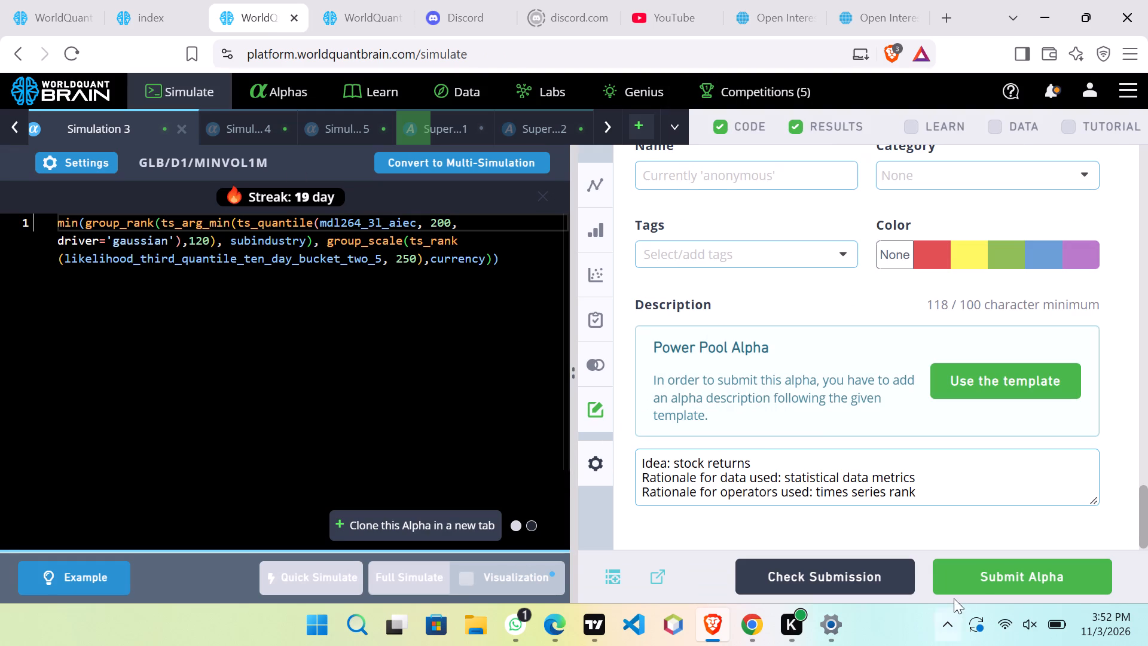
Submit the Simulation 3 alpha and bring its IS Testing Status into view.
click(1008, 577)
click(1052, 567)
click(1025, 577)
drag(1147, 496, 1147, 403)
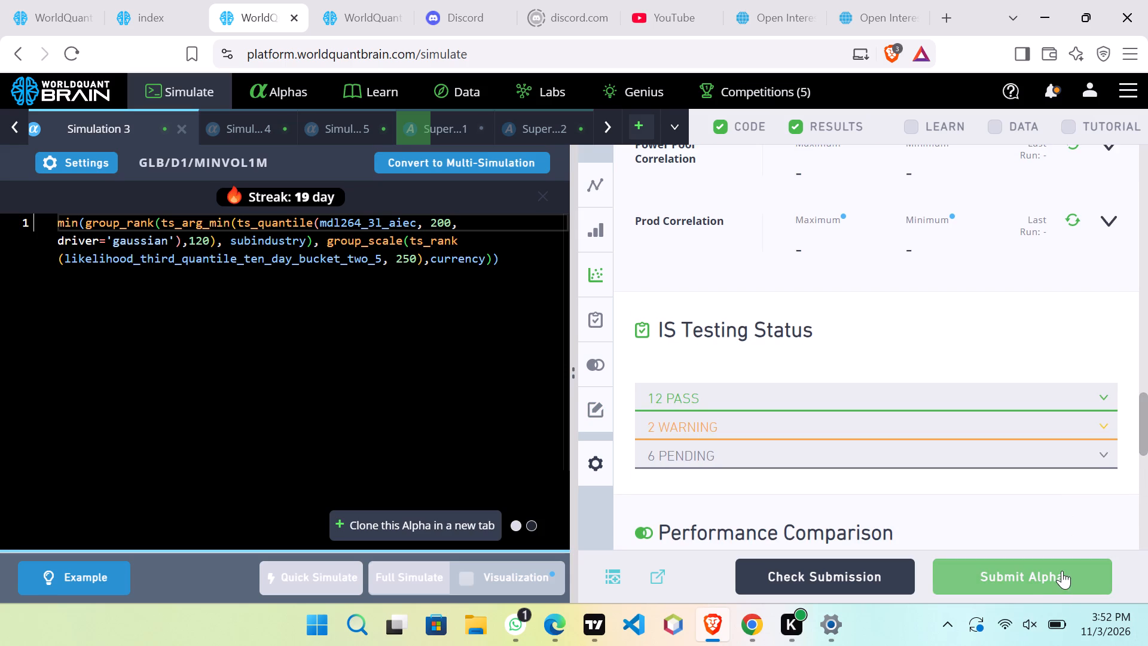
click(1062, 571)
click(1030, 569)
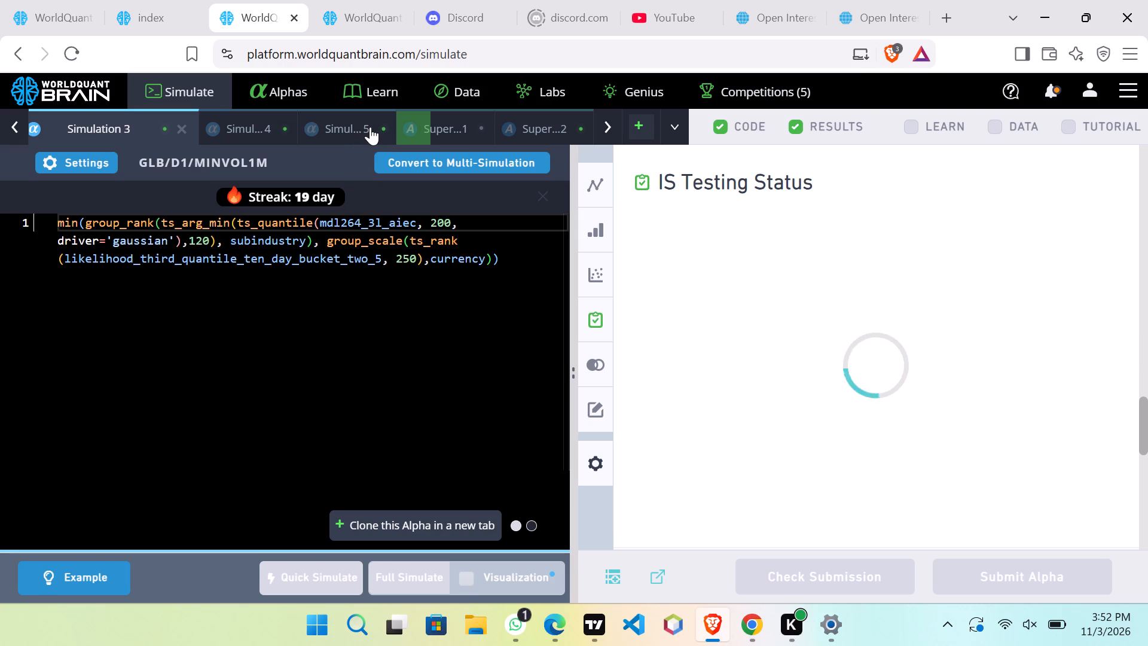
Fill the Simulation 5 description with the copied stock returns, statistical data metrics and times series rank text.
click(340, 129)
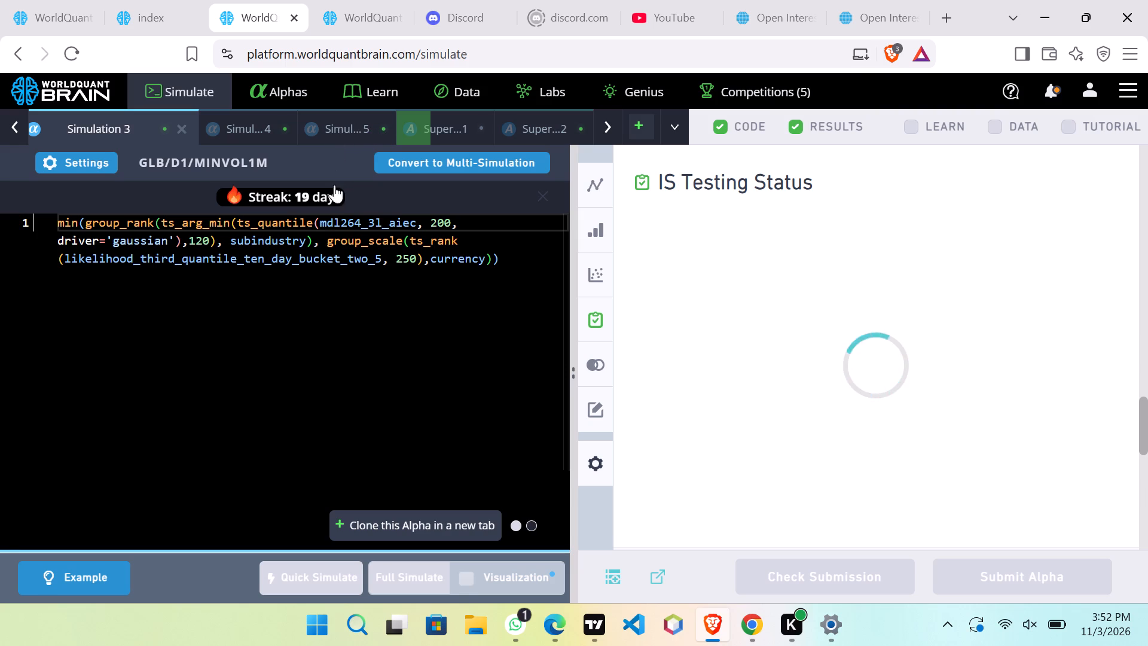
scroll(627, 403, down, 9)
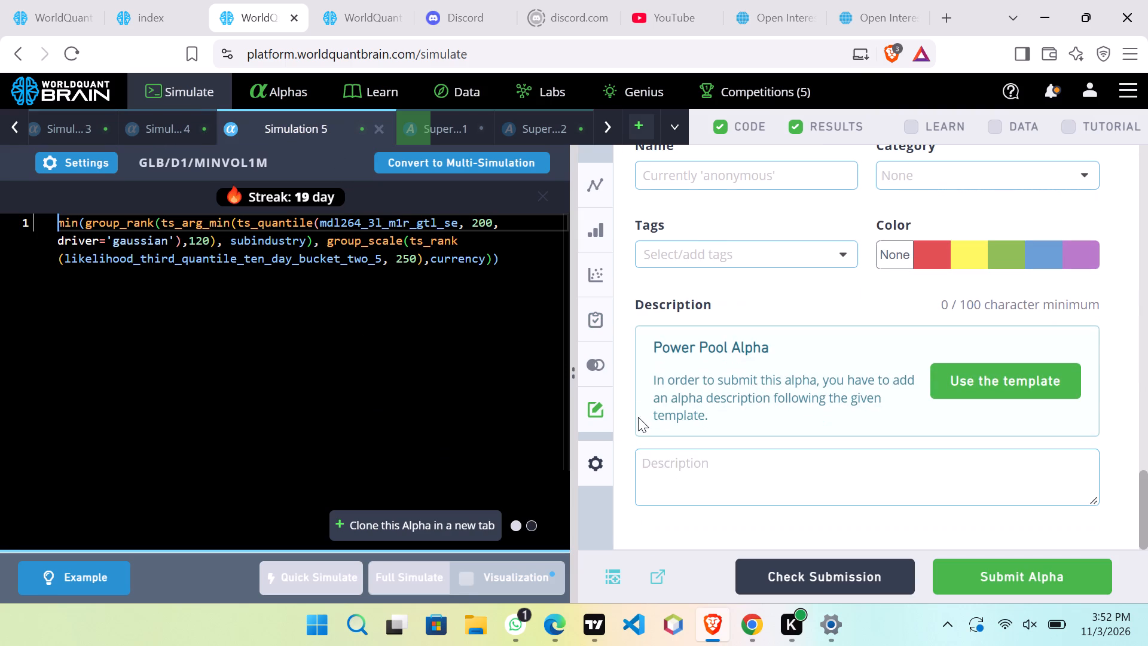
click(653, 469)
right_click(648, 472)
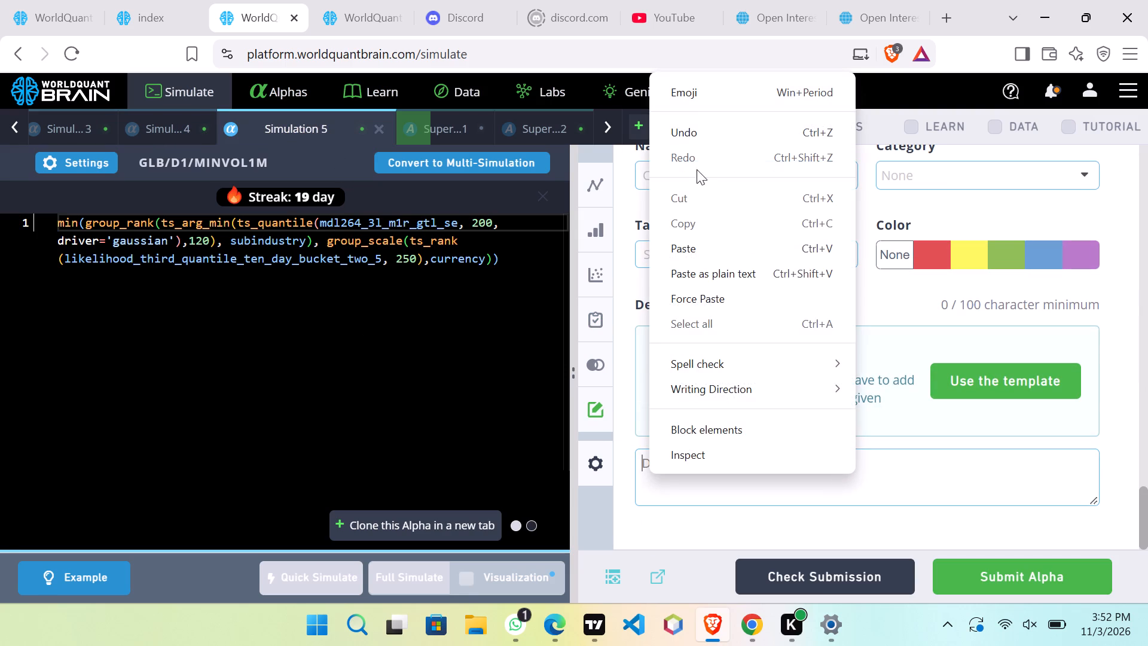
click(695, 248)
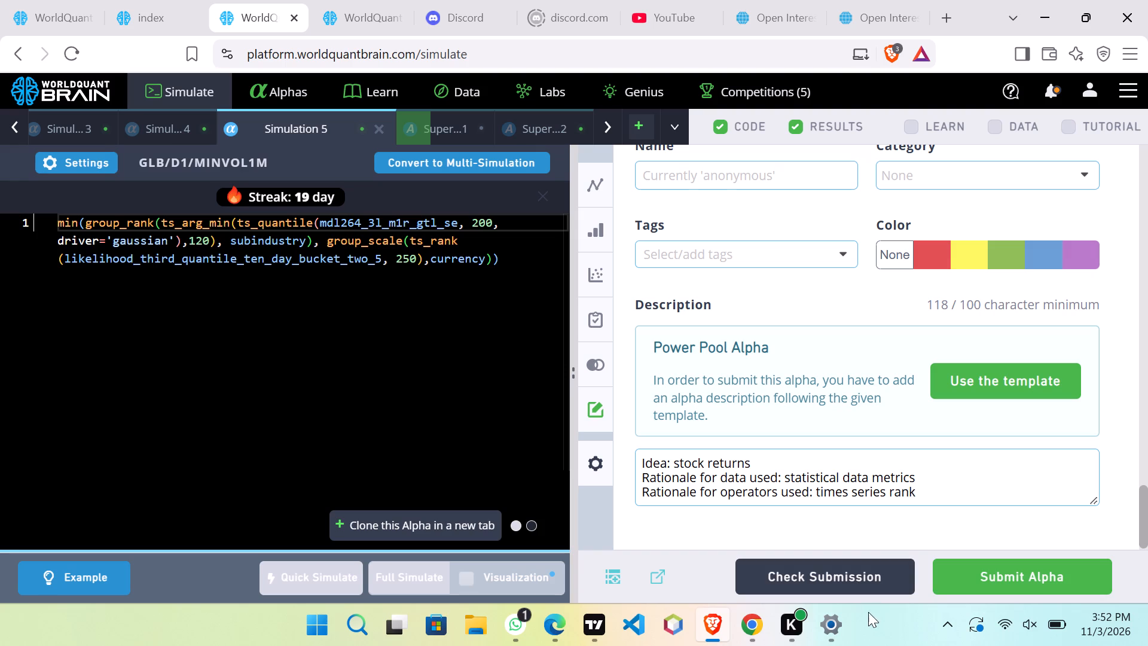
Submit the Simulation 5 alpha.
click(1027, 583)
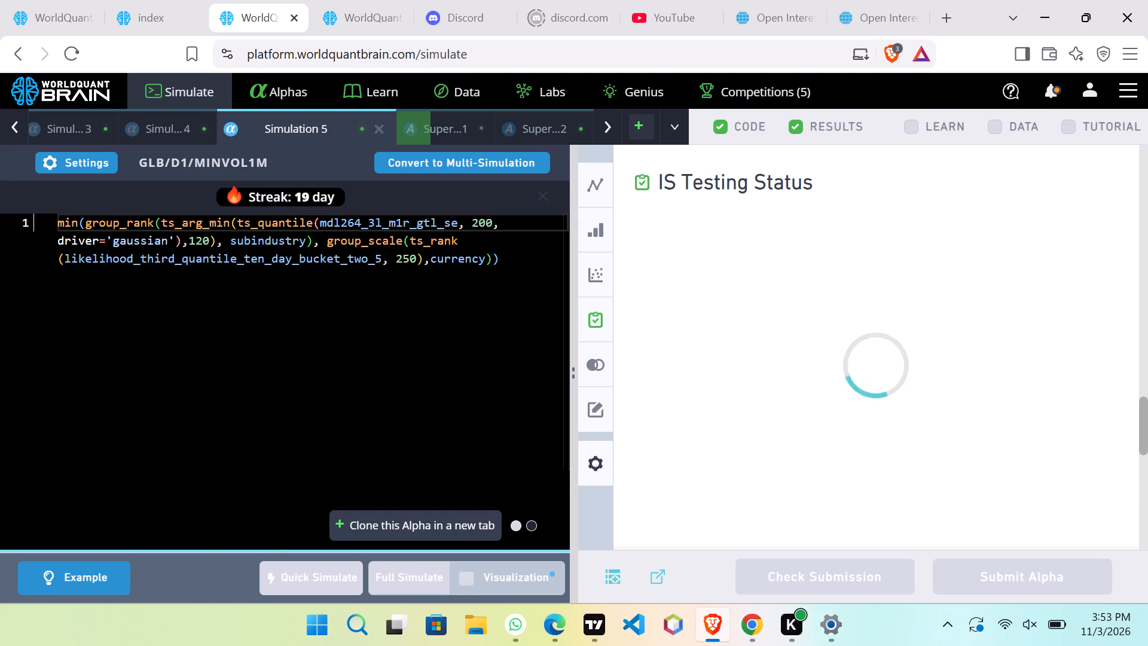
Fill the Simulation 4 description with the copied stock returns, statistical data metrics and times series rank text.
click(182, 134)
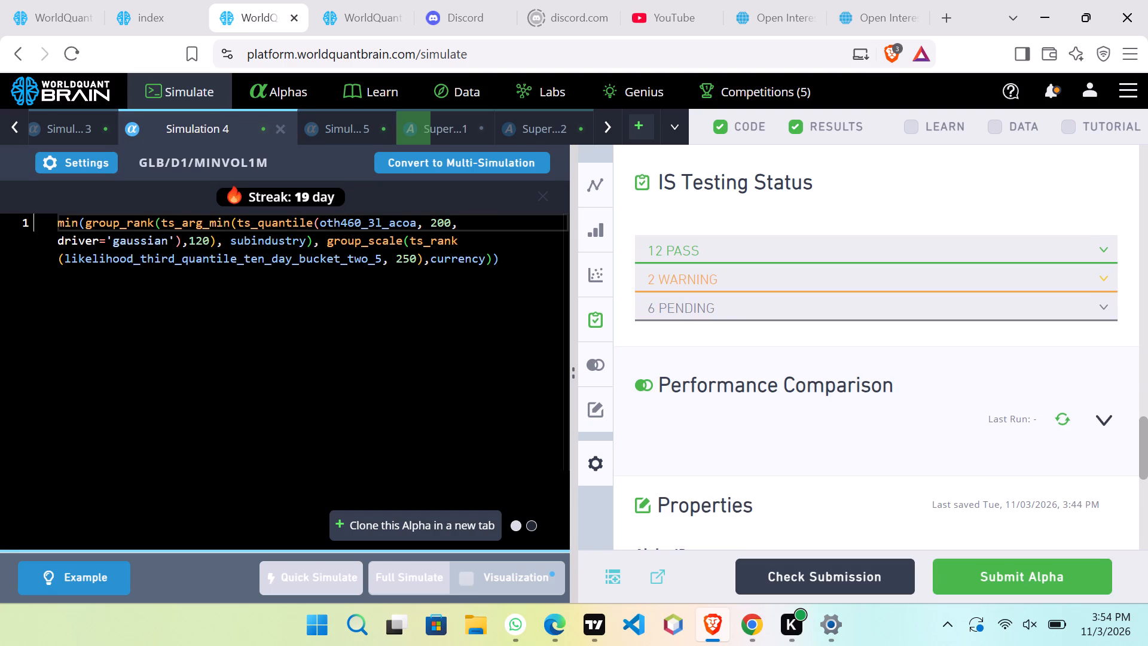
scroll(862, 448, down, 4)
scroll(878, 438, up, 1)
scroll(878, 438, down, 2)
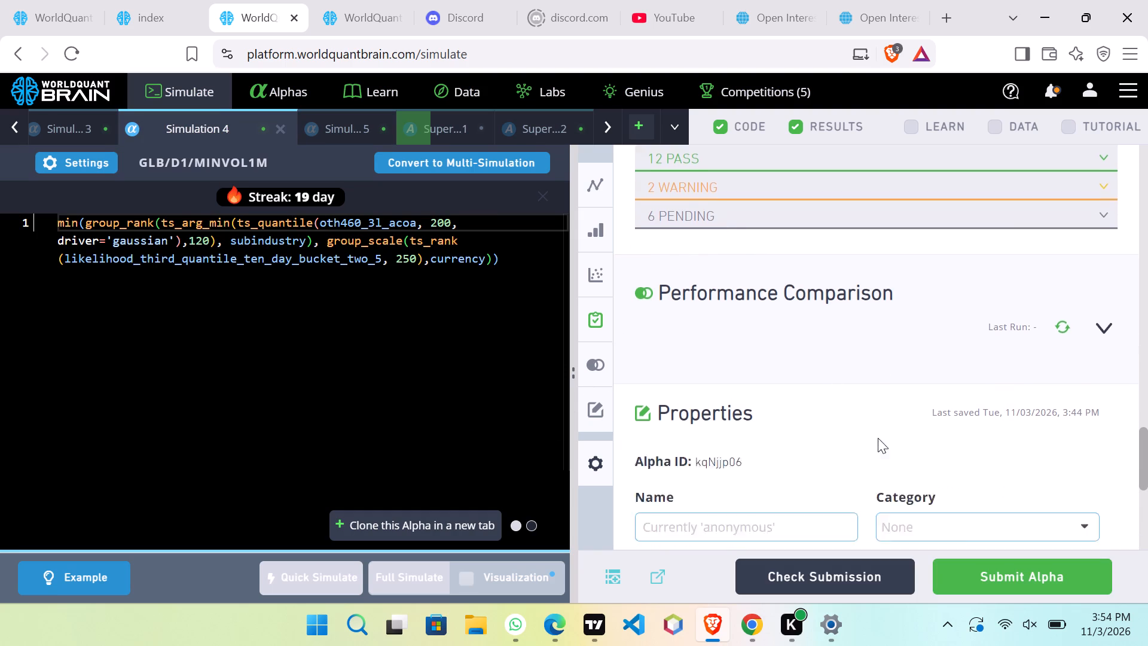
scroll(878, 438, down, 5)
click(836, 478)
right_click(836, 467)
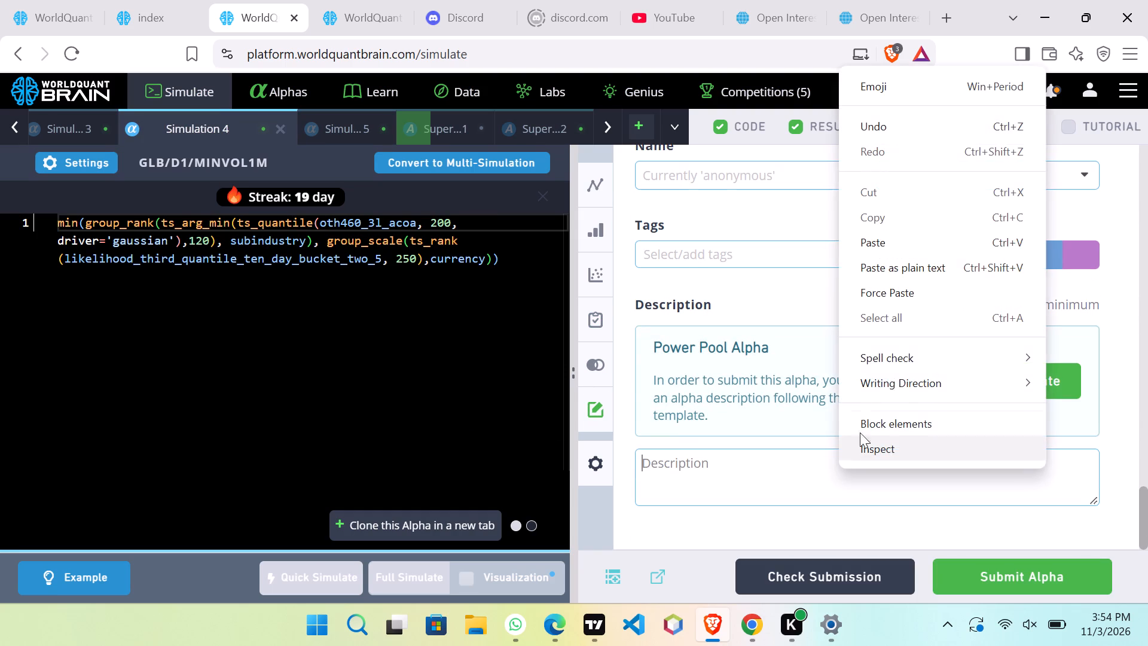
click(889, 246)
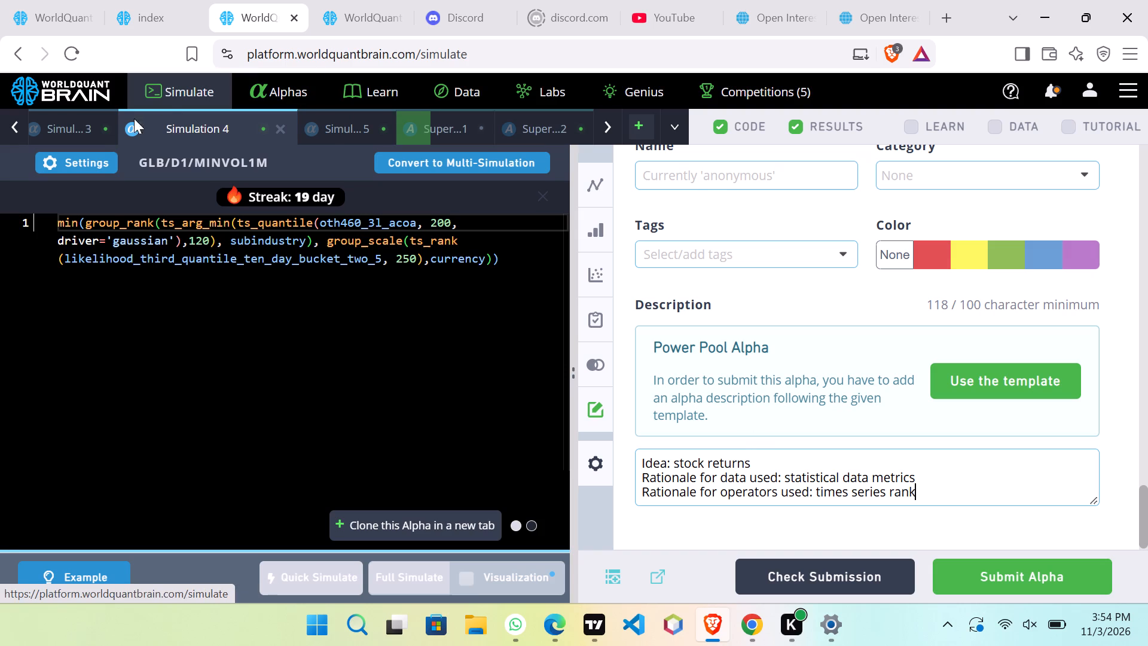
Check the submission outcome of Simulation 5 and return to the description of Simulation 4.
click(337, 129)
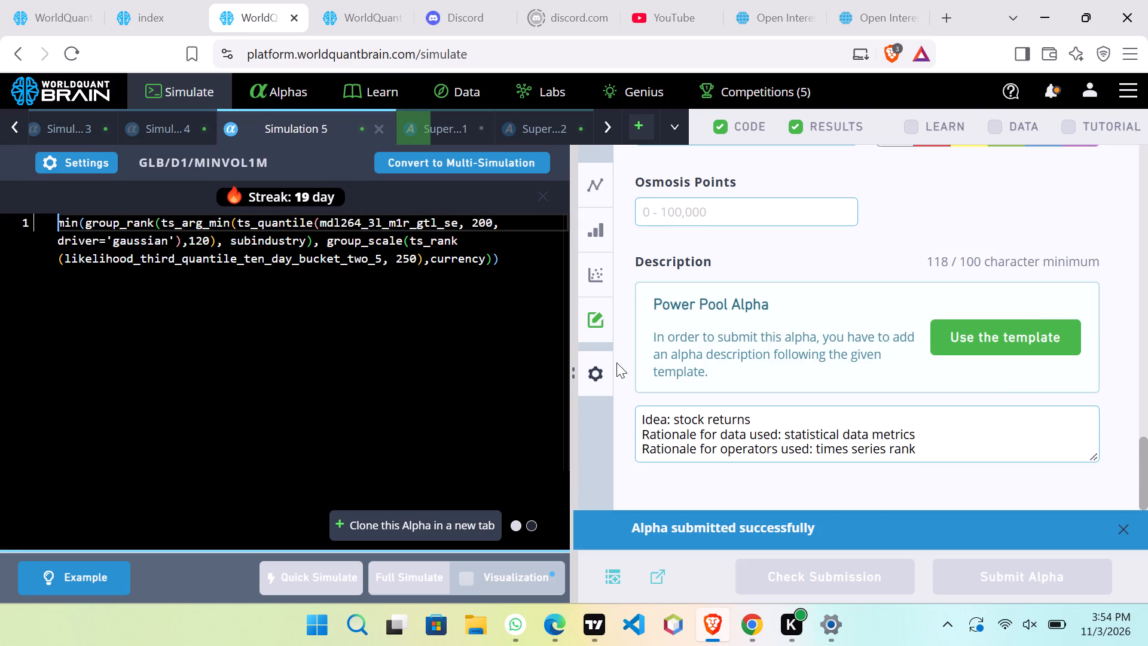
click(172, 125)
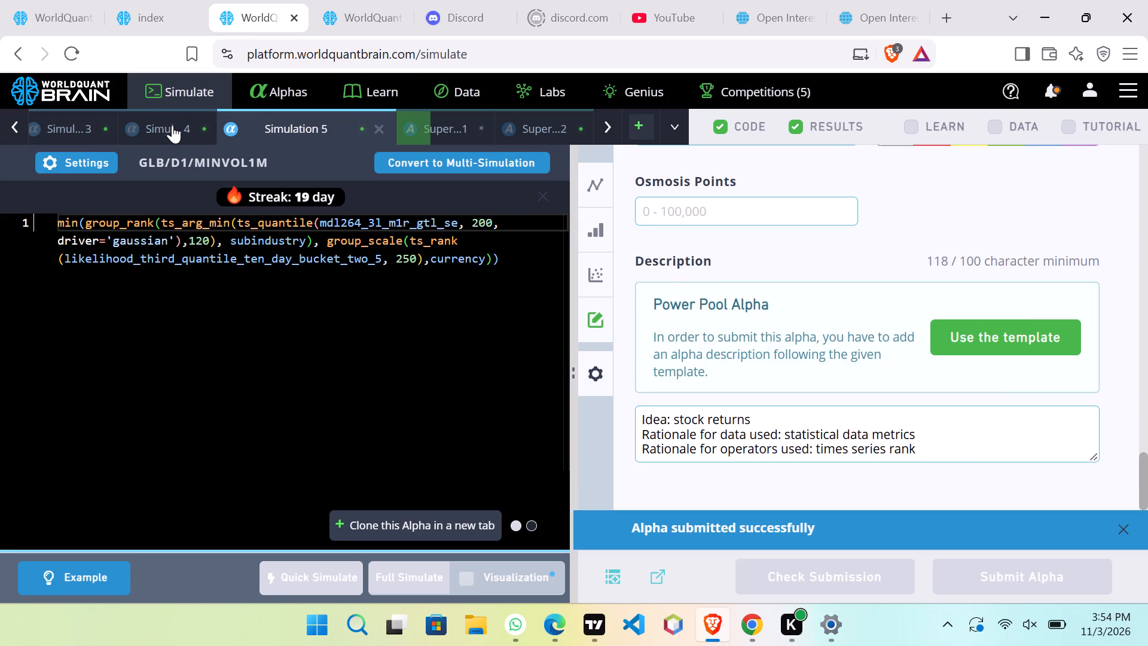
scroll(735, 362, down, 3)
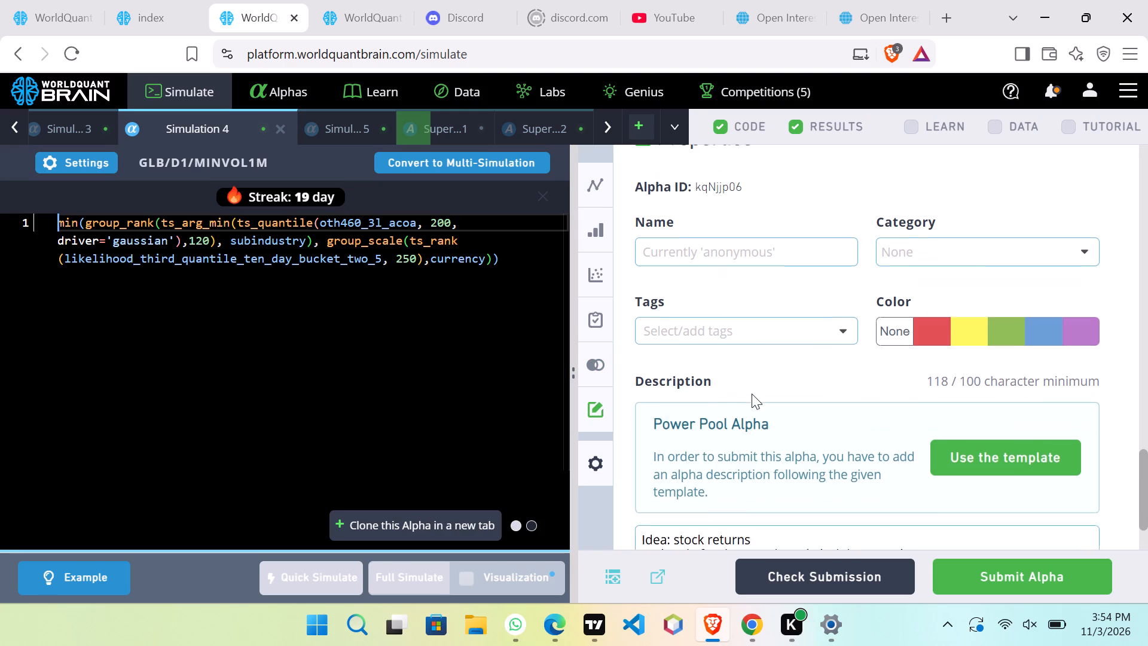
scroll(752, 394, down, 5)
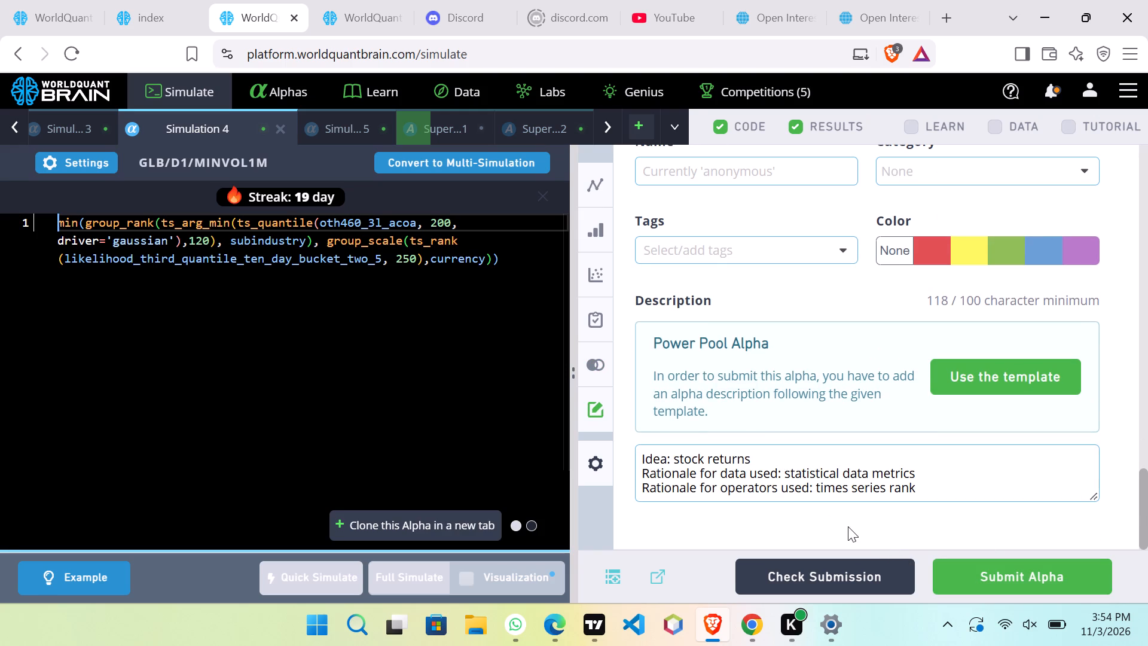
Submit the Simulation 4 alpha.
click(1022, 586)
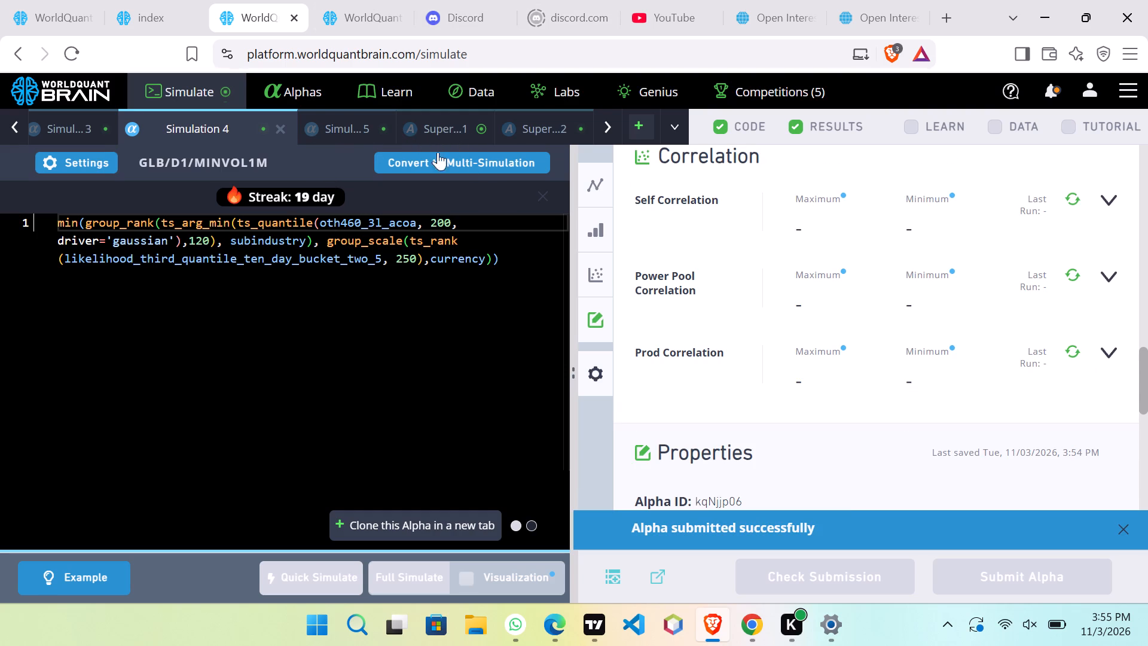
Show the test period of Super Simulation 1 and review its results, including the warning details under IS Testing Status.
click(451, 129)
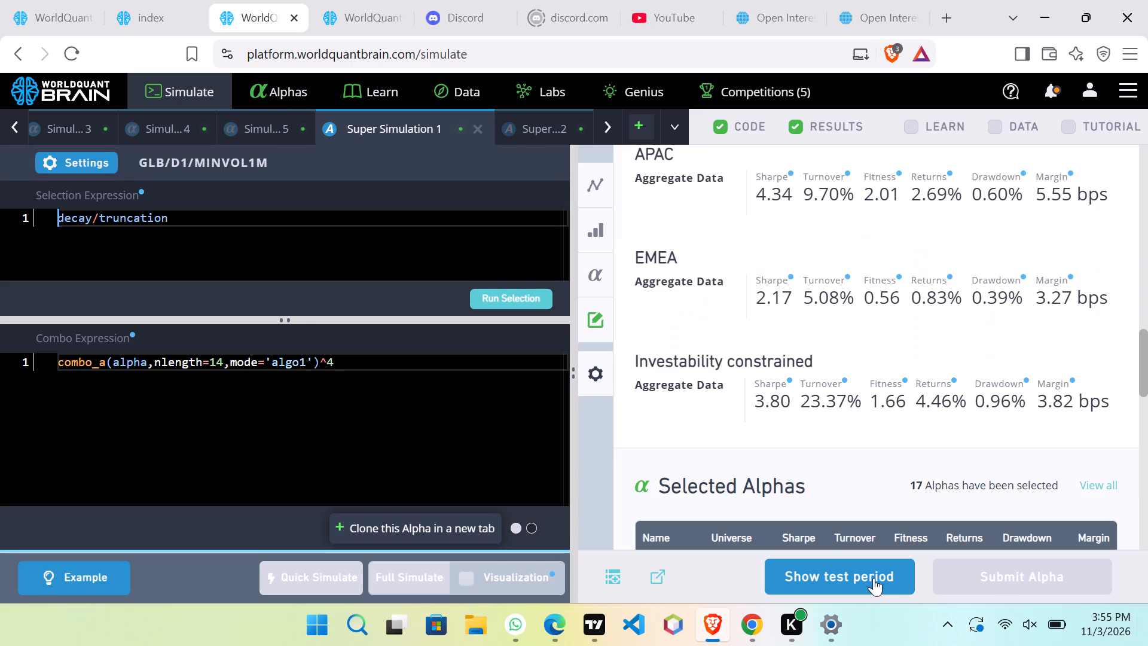
click(874, 578)
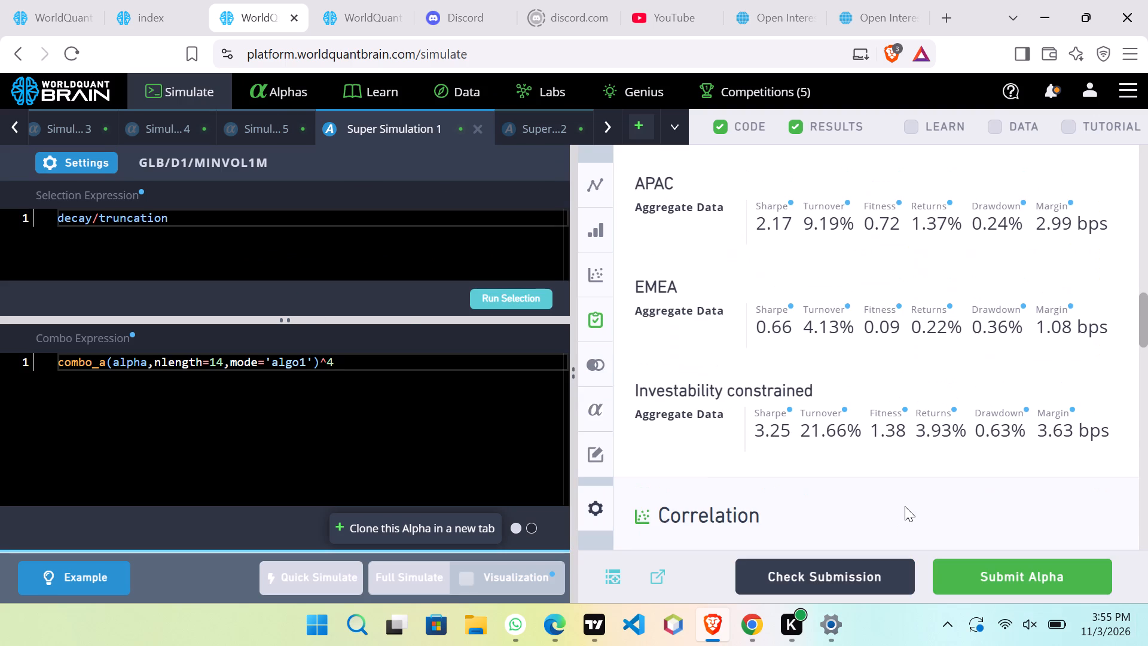
scroll(905, 505, down, 1)
scroll(906, 505, up, 12)
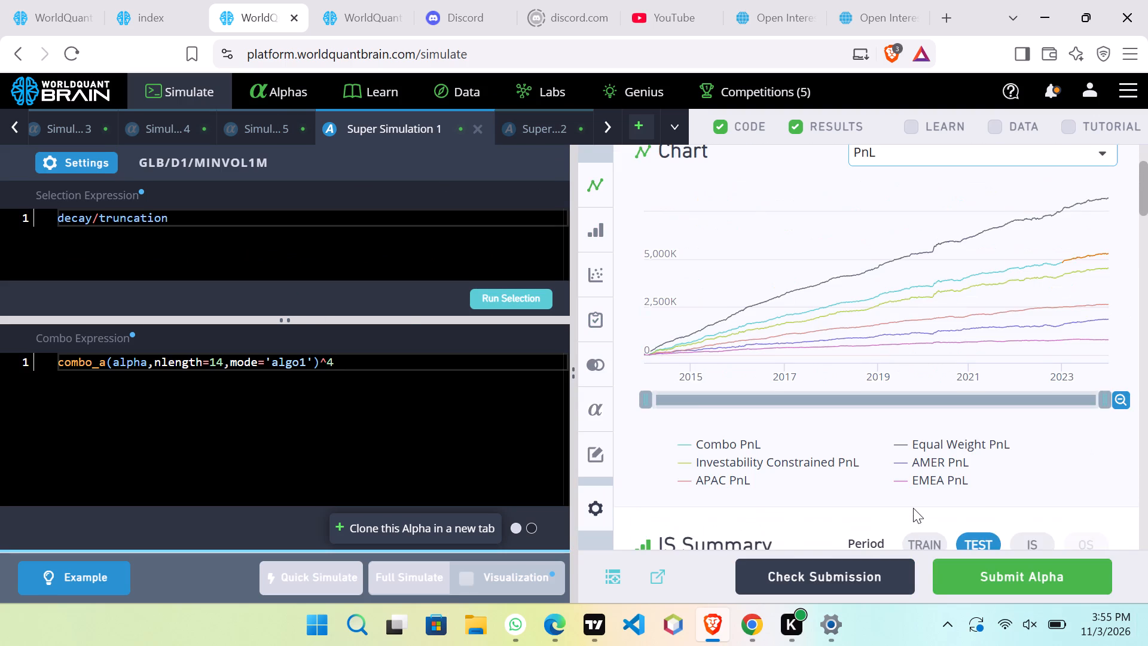
scroll(913, 508, down, 16)
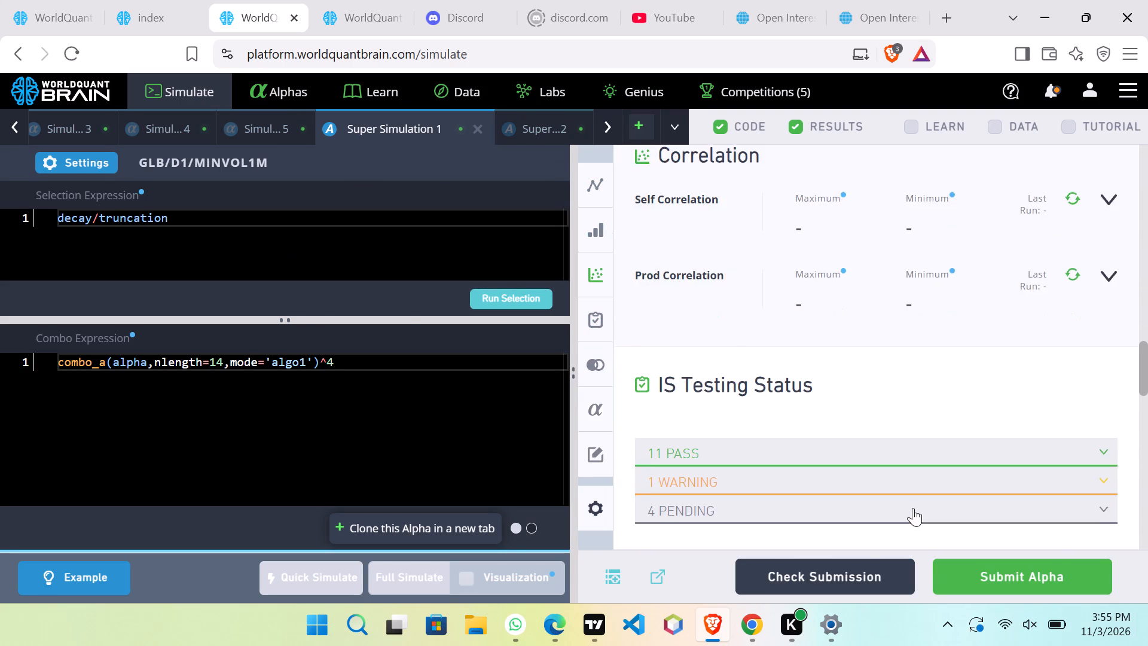
scroll(913, 508, down, 1)
scroll(916, 501, up, 2)
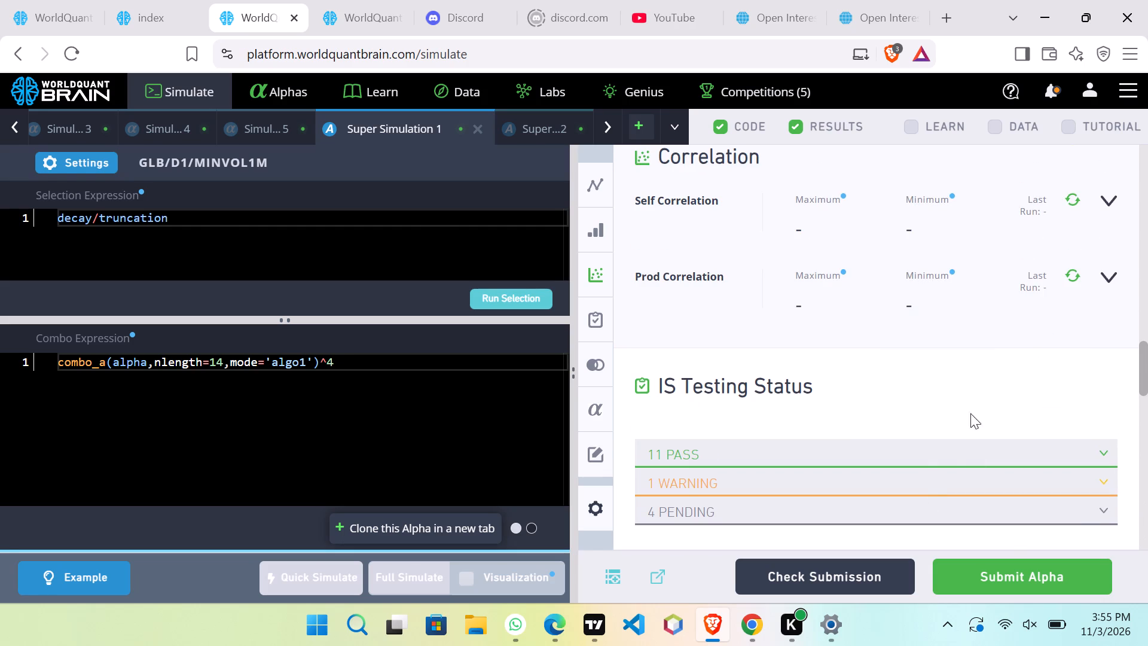
click(932, 477)
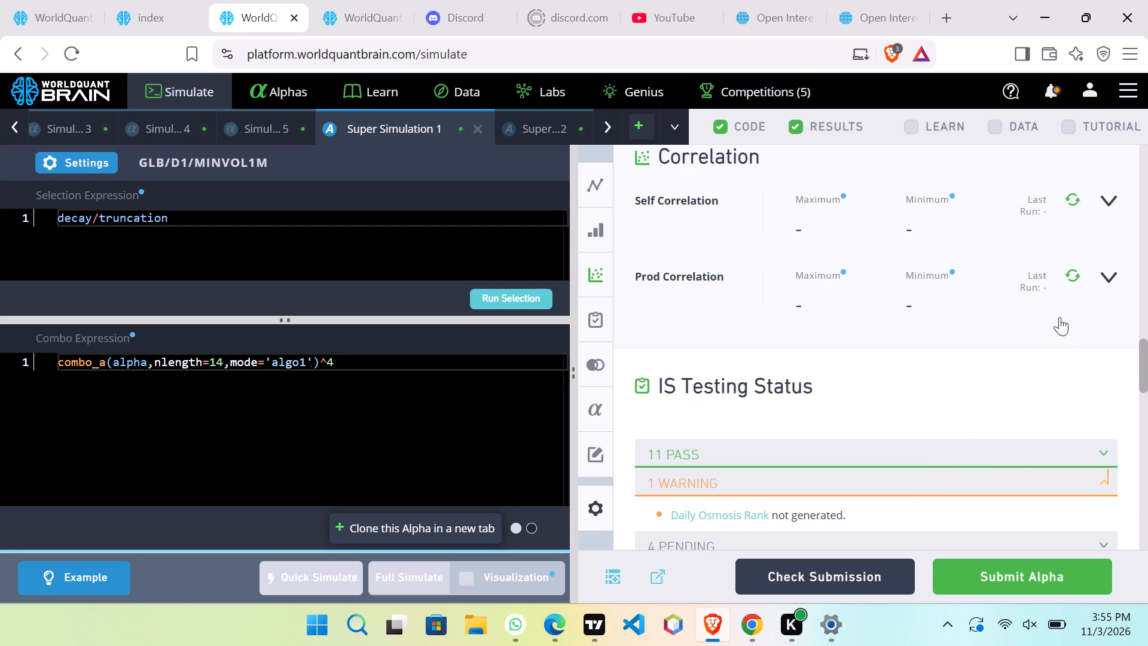
Run the Prod Correlation check for Super Simulation 1 and examine the list of passed IS tests.
click(1076, 276)
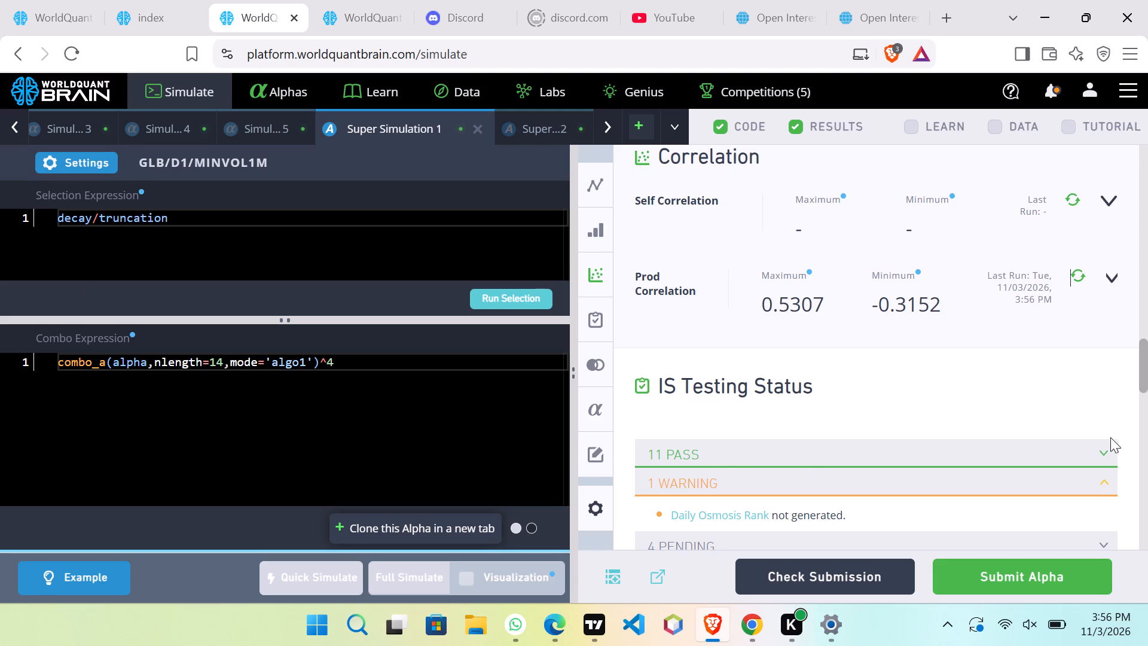
click(1100, 453)
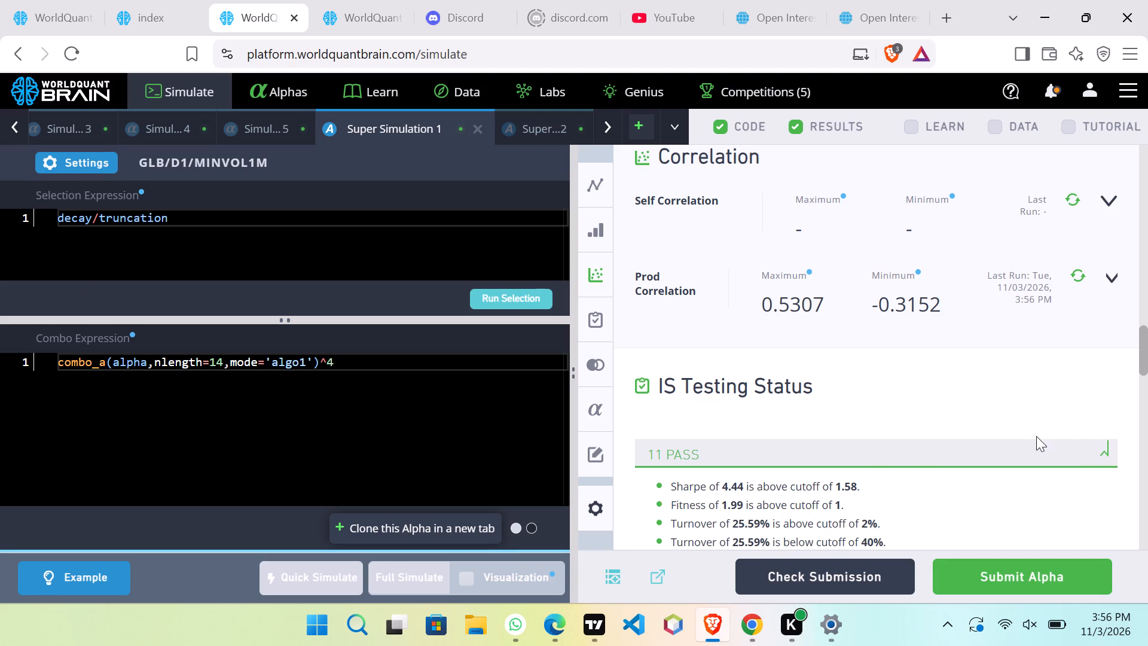
scroll(955, 493, down, 1)
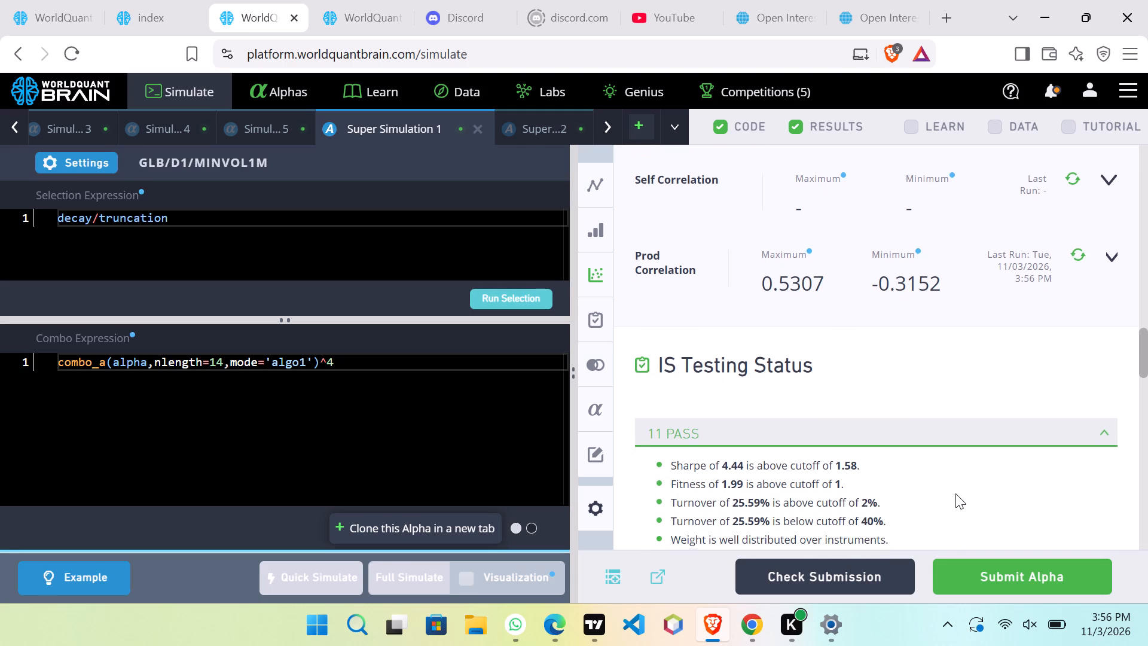
scroll(955, 493, down, 1)
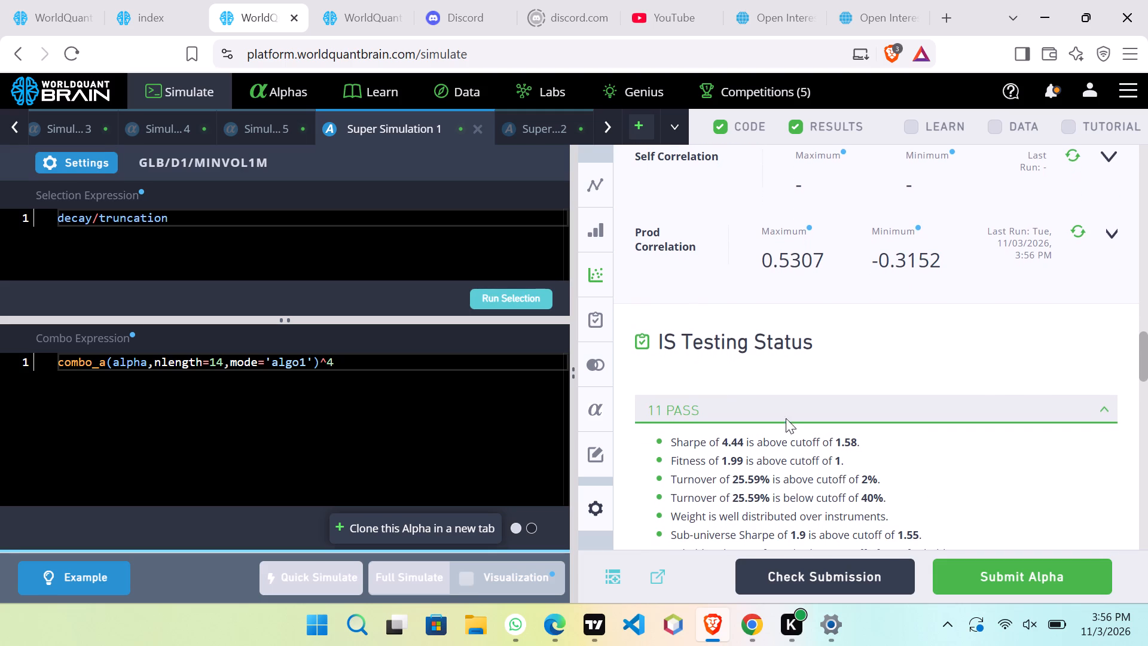
Show the test period of Super Simulation 2 and review its IS Testing Status and selected alphas.
click(545, 130)
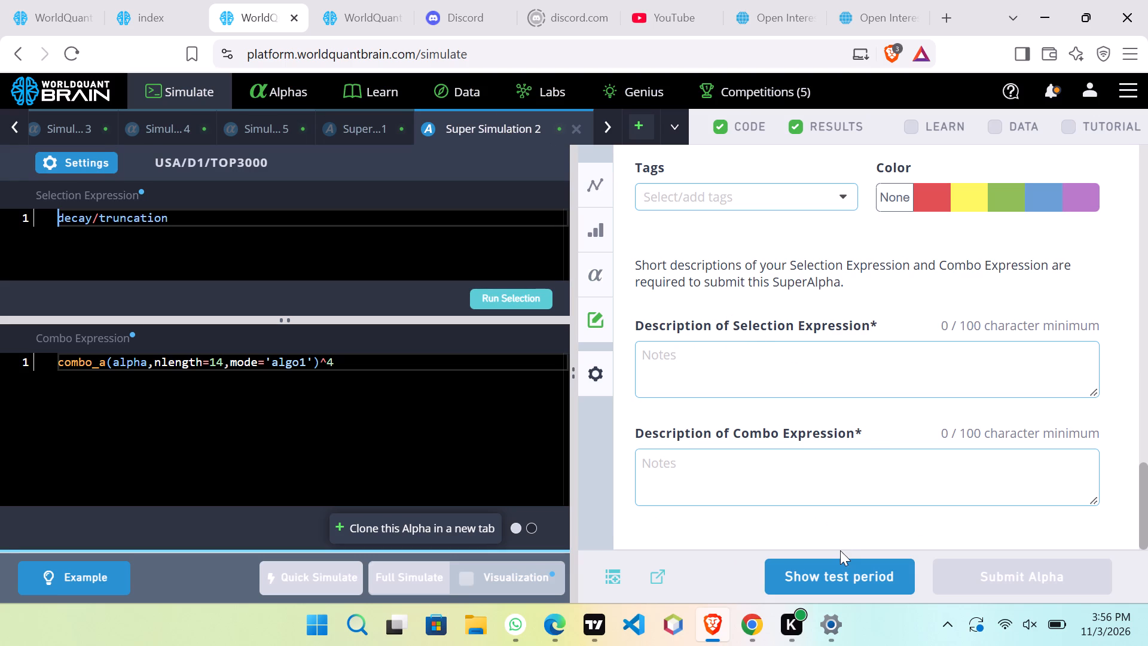
click(840, 550)
click(841, 571)
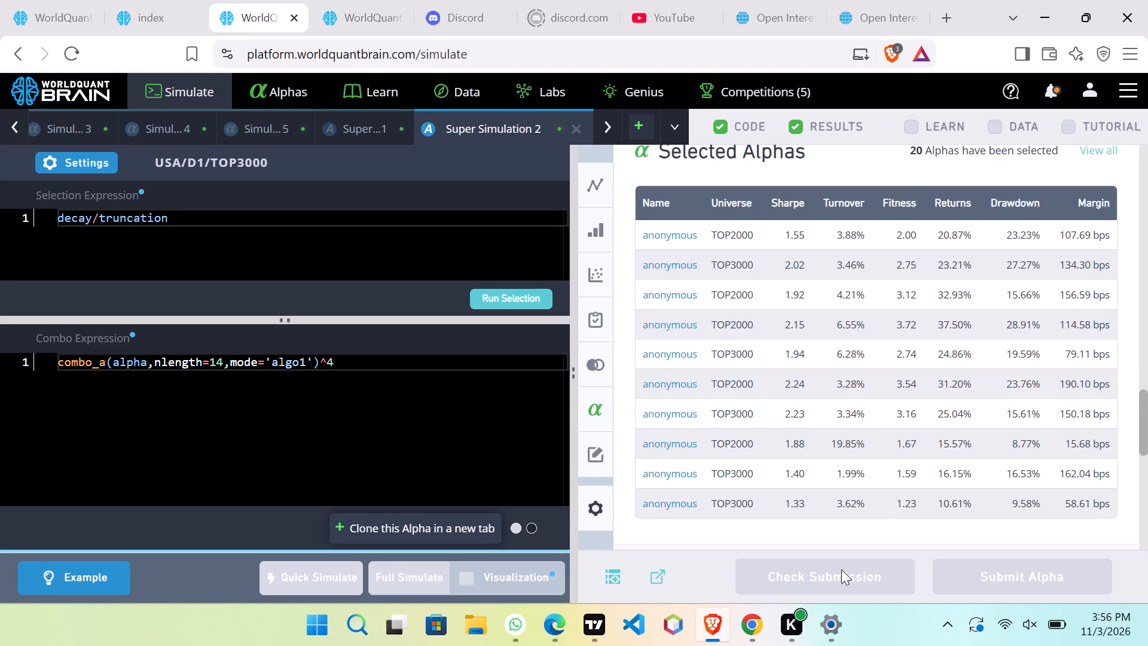
scroll(891, 500, up, 3)
scroll(891, 479, down, 4)
scroll(891, 479, up, 3)
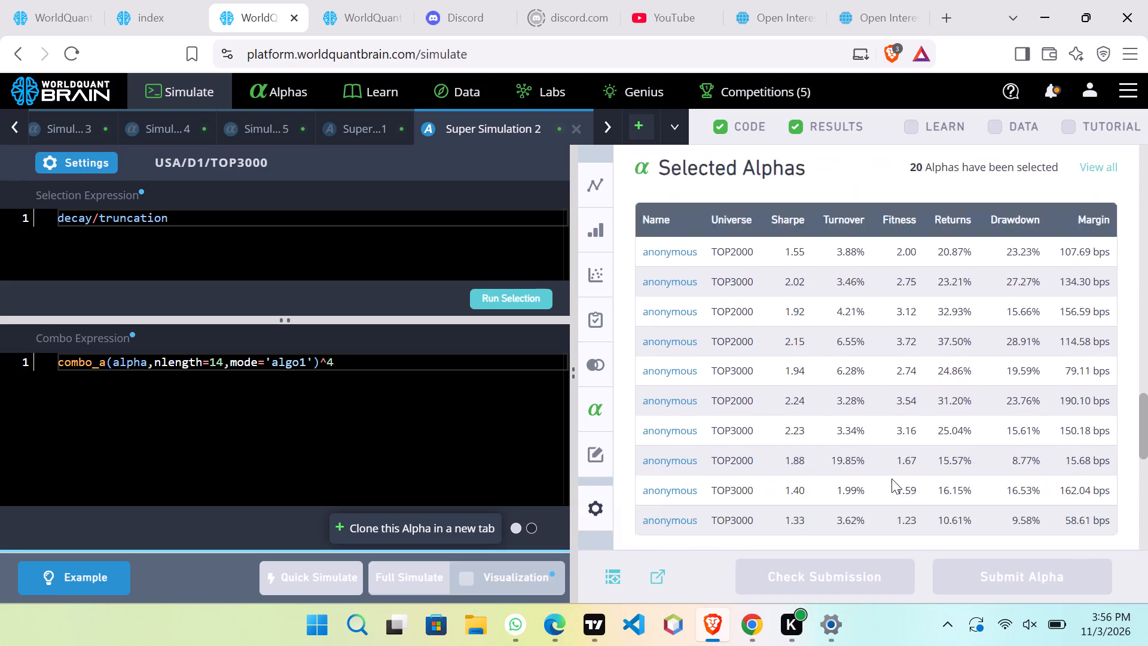
scroll(891, 479, up, 3)
scroll(890, 482, down, 2)
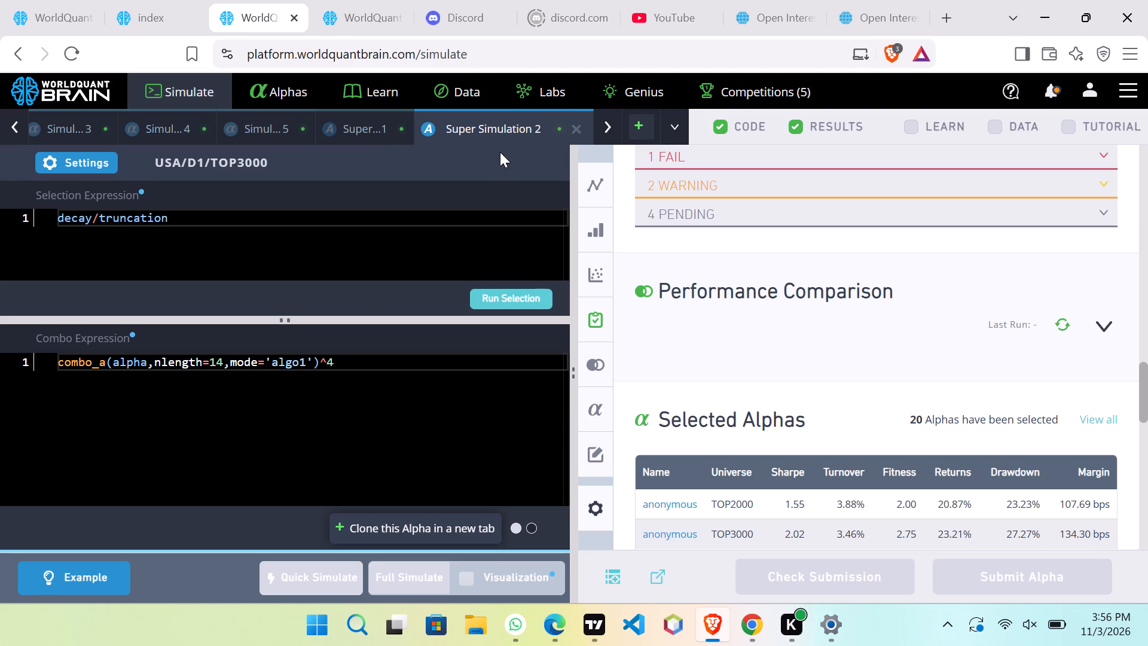
Compare the testing status and selected alphas of Super Simulations 1 and 2, ending on Super Simulation 1.
click(372, 143)
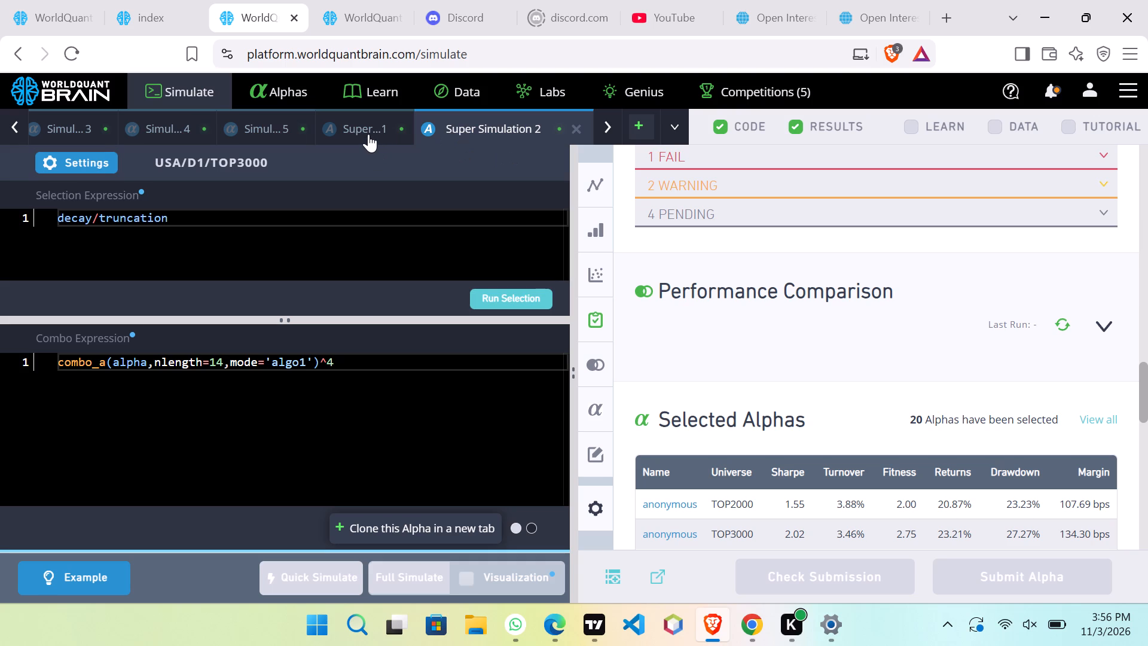
click(368, 134)
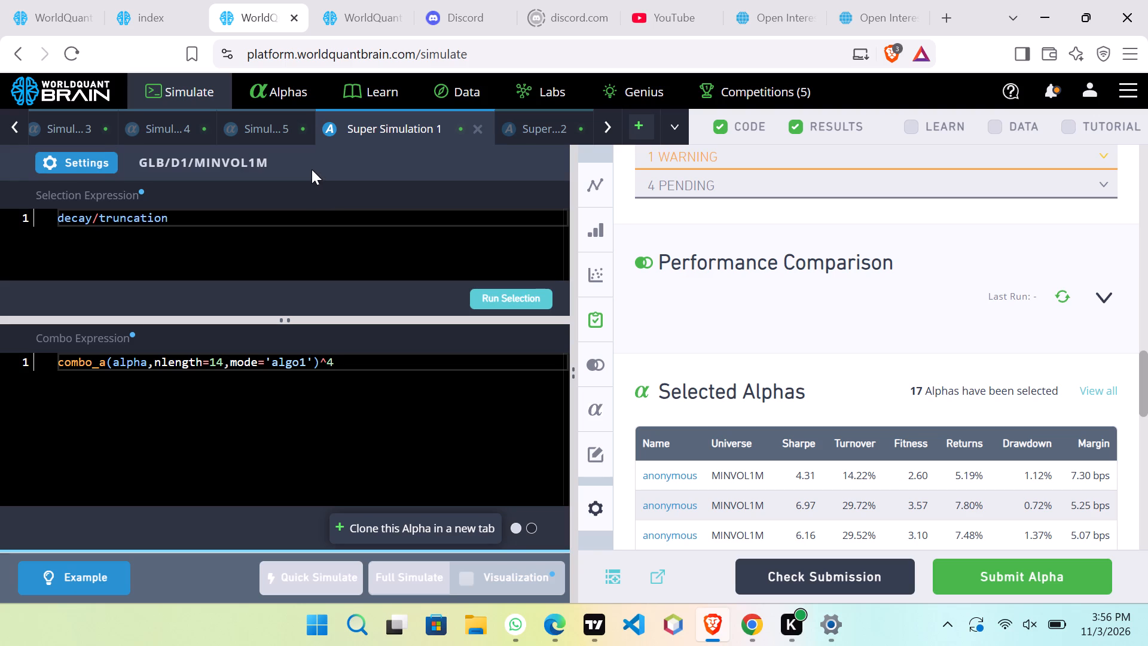
click(542, 130)
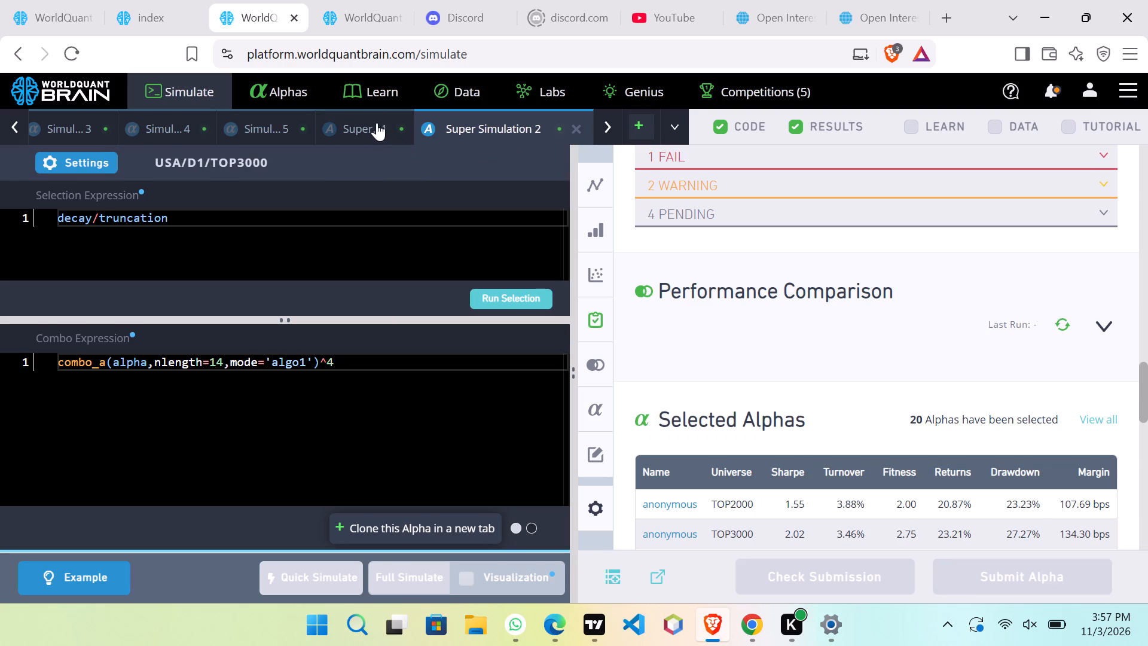
click(356, 125)
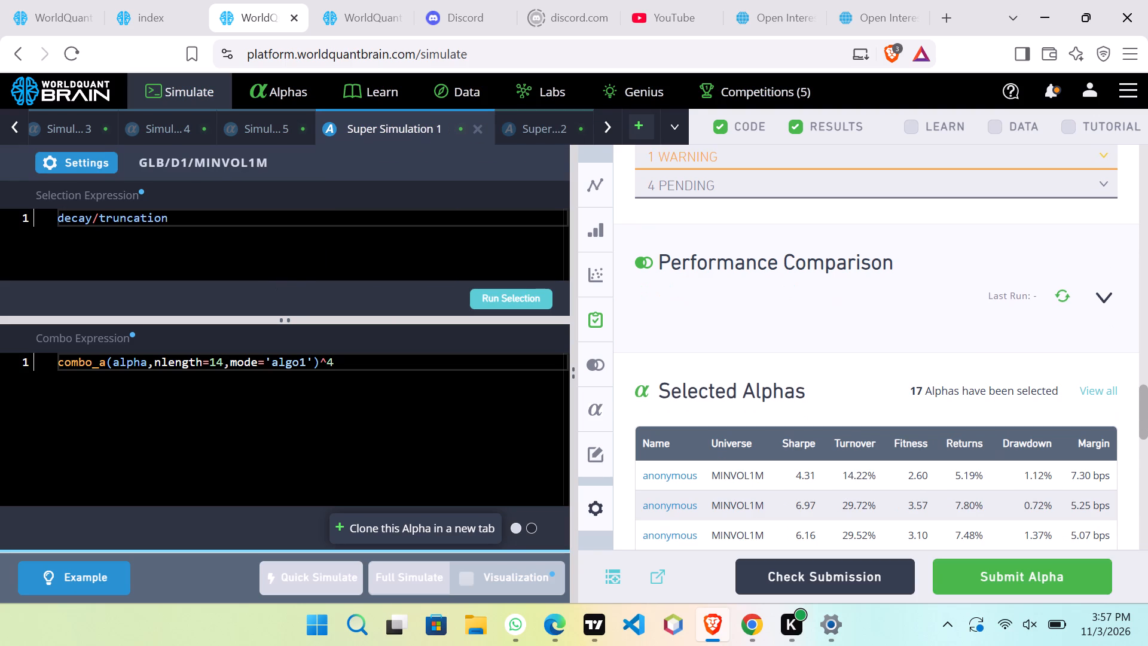
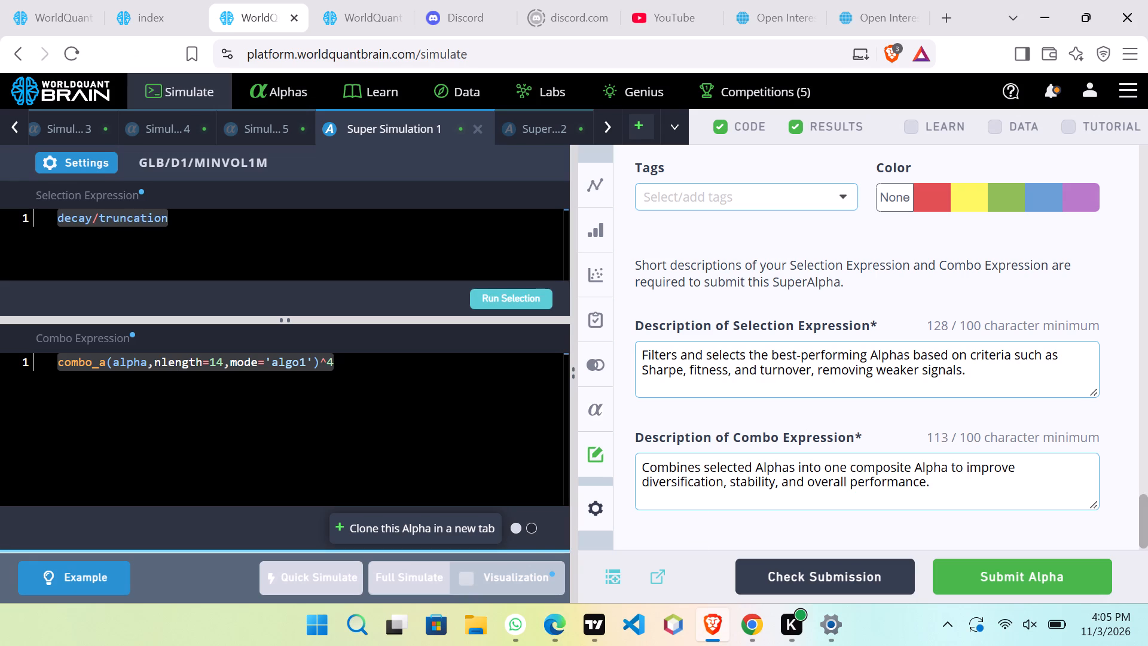
Submit the Super Simulation 1 SuperAlpha with its selection and combo descriptions filled in.
click(996, 576)
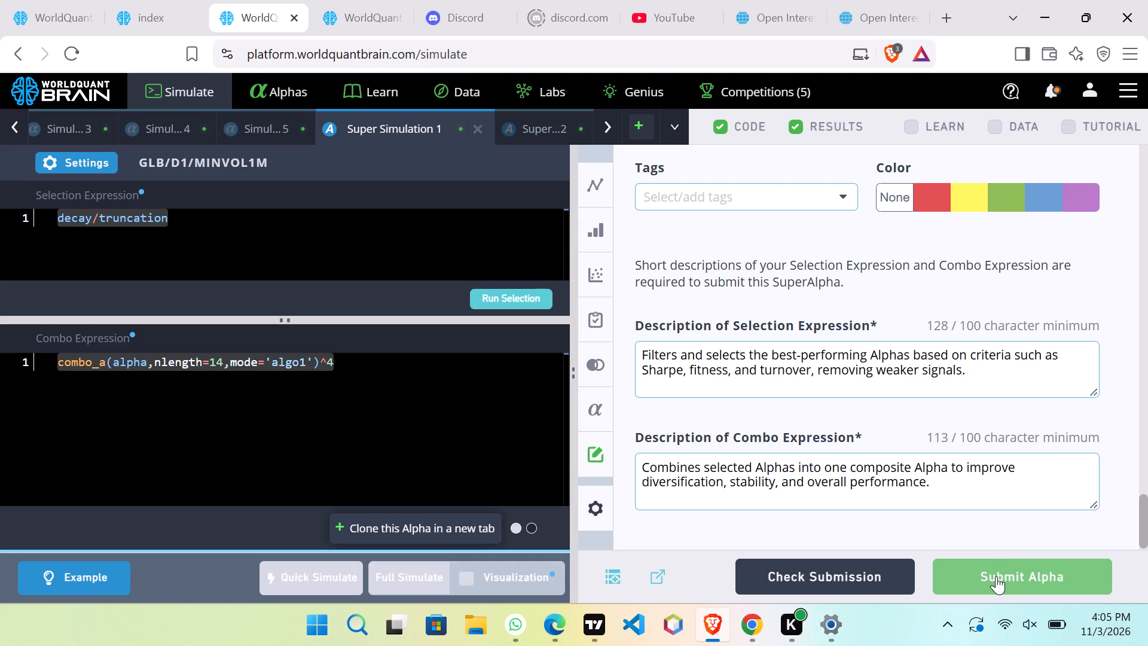
click(999, 573)
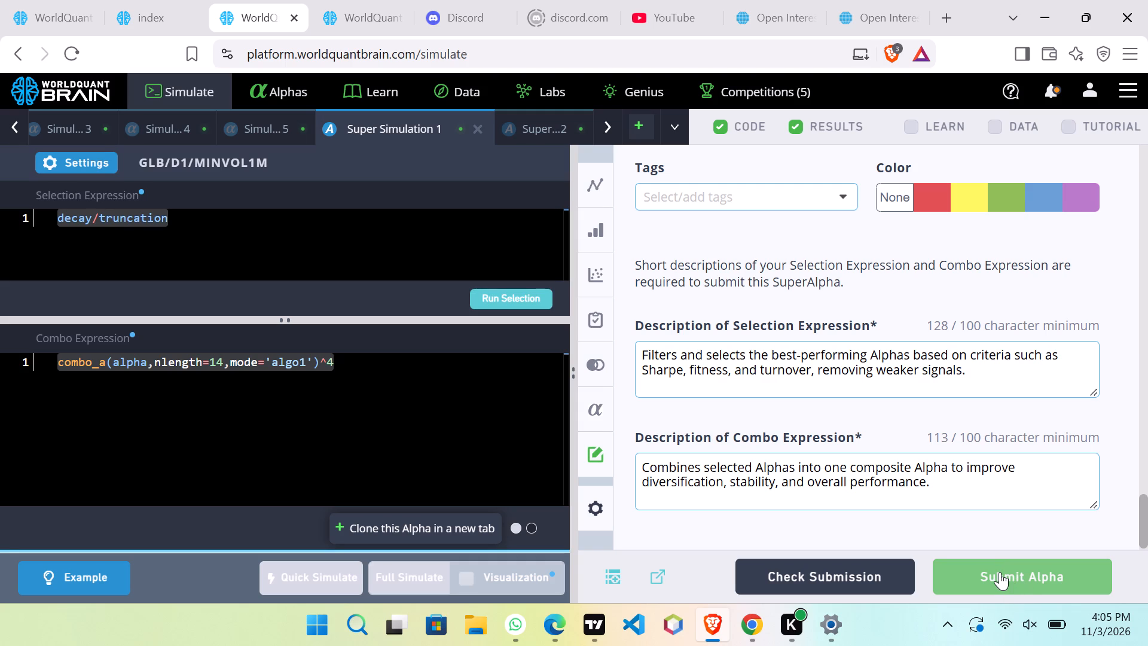
click(1000, 572)
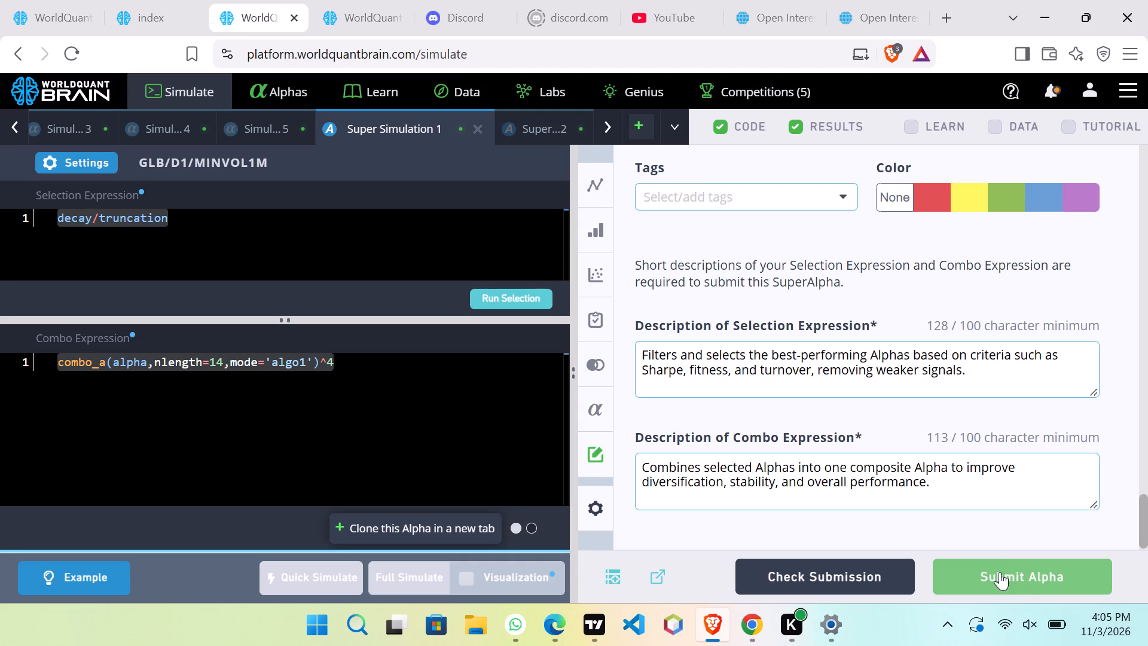
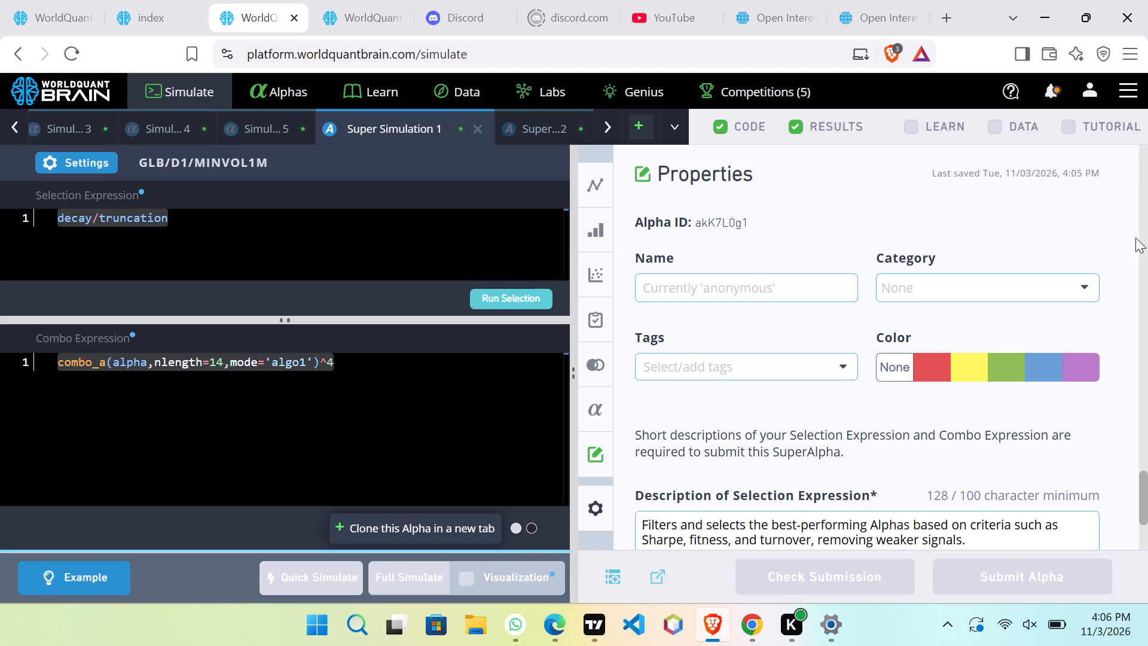
Review the Super Simulation 1 results from its properties back to the IS Testing Status section.
scroll(1135, 237, up, 1)
scroll(1135, 237, down, 1)
scroll(1135, 237, up, 3)
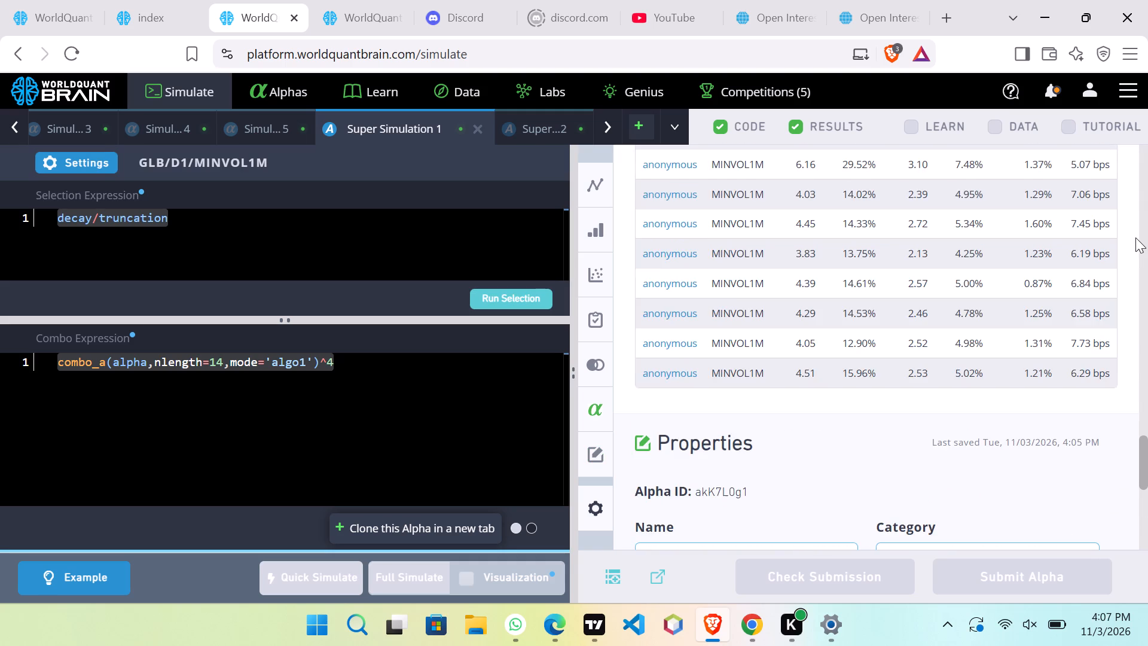
scroll(1135, 237, up, 11)
scroll(1135, 237, down, 5)
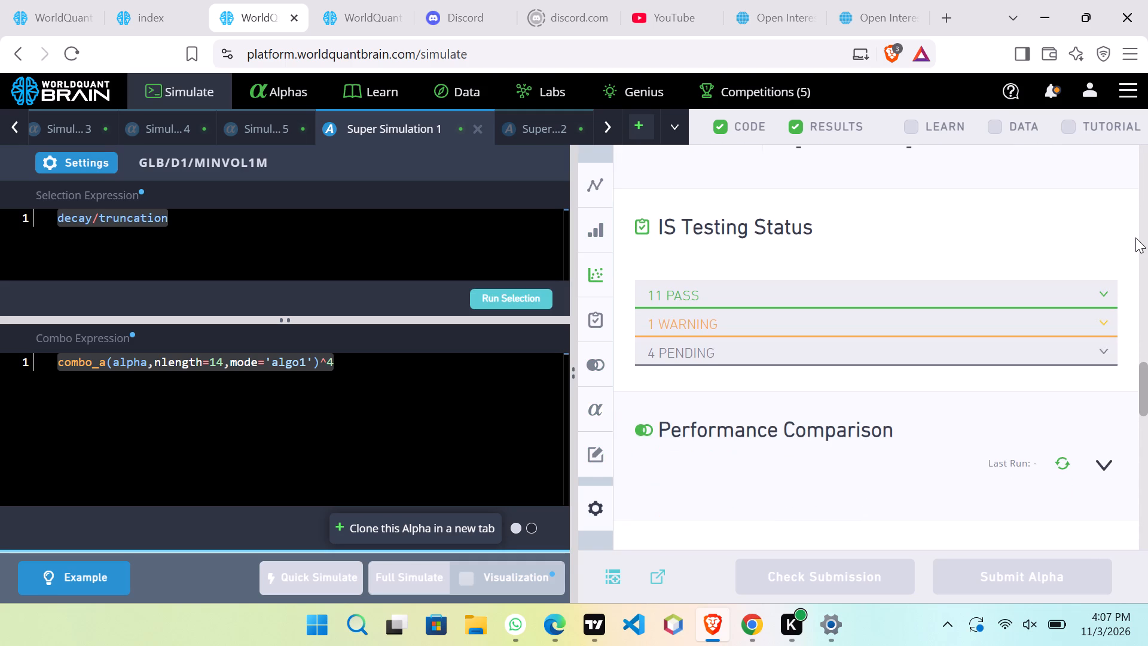
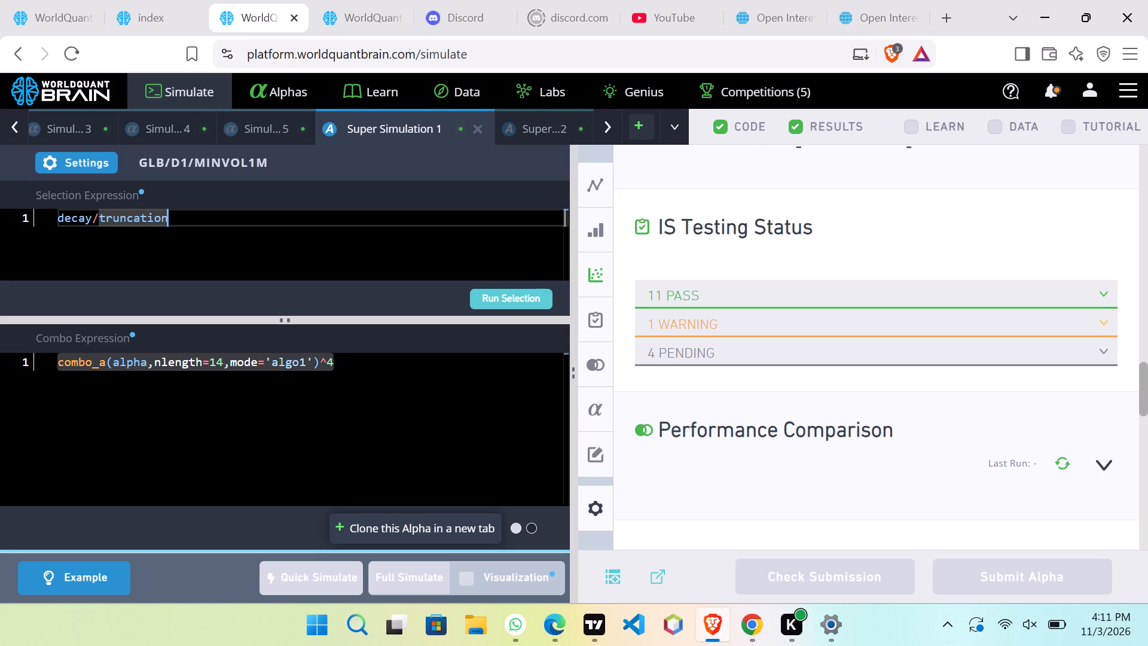
Fill in Super Simulation 1's Combo Expression description with "Combines selected Alphas into one composite Alpha to improve diversification, stability, and overall performance.".
scroll(616, 335, right, 1)
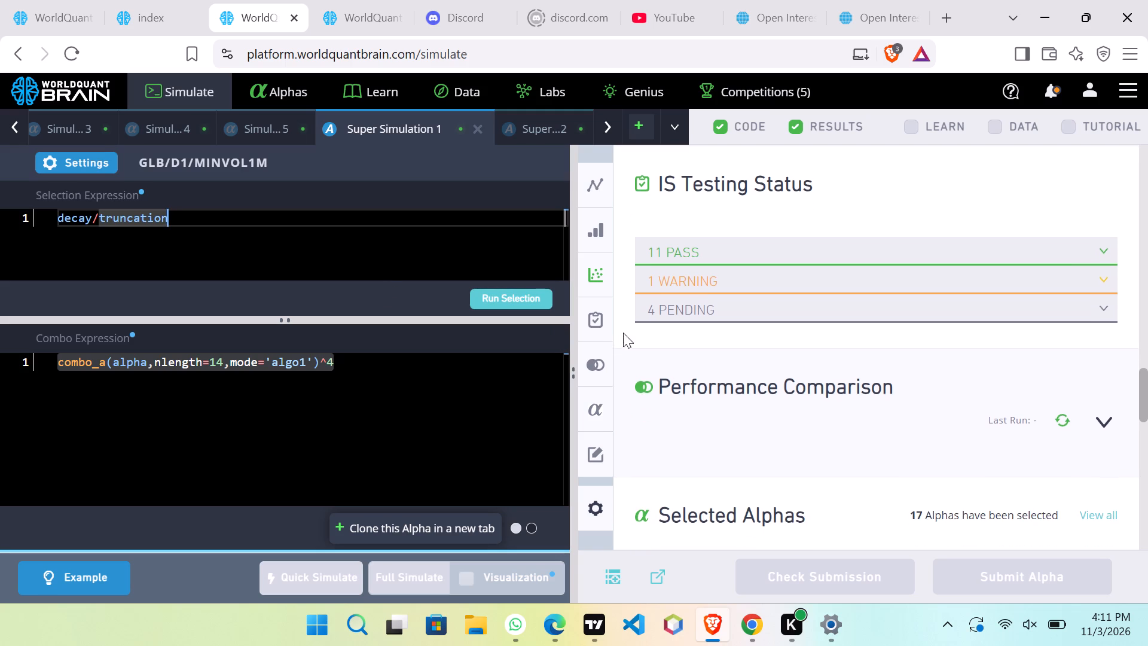
scroll(635, 328, down, 3)
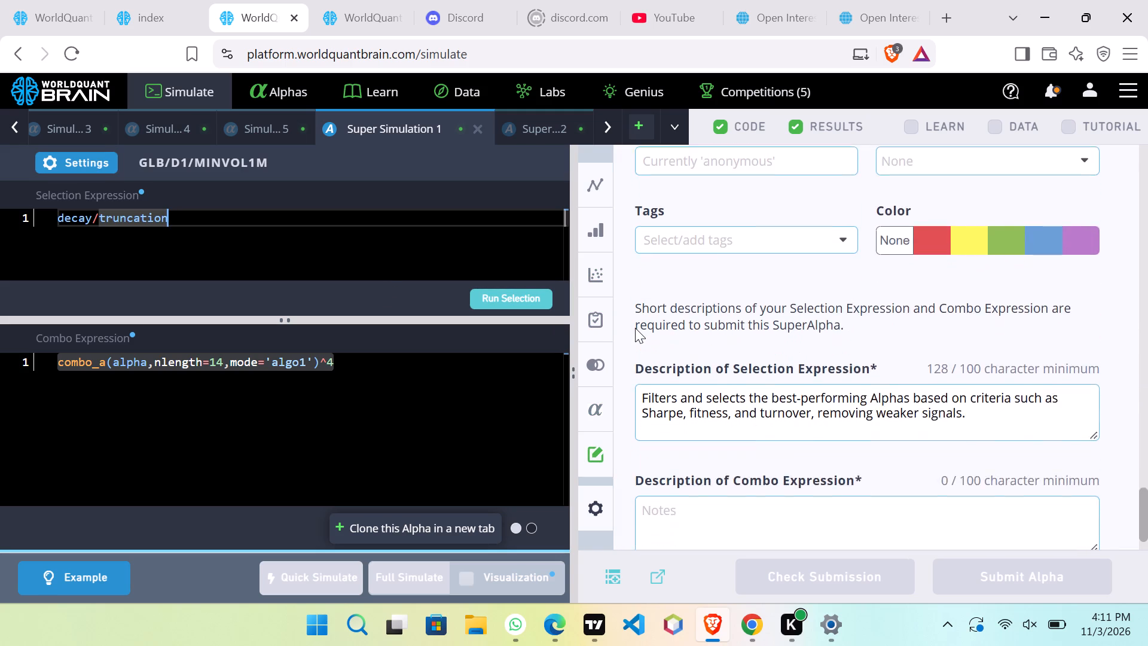
scroll(635, 328, down, 1)
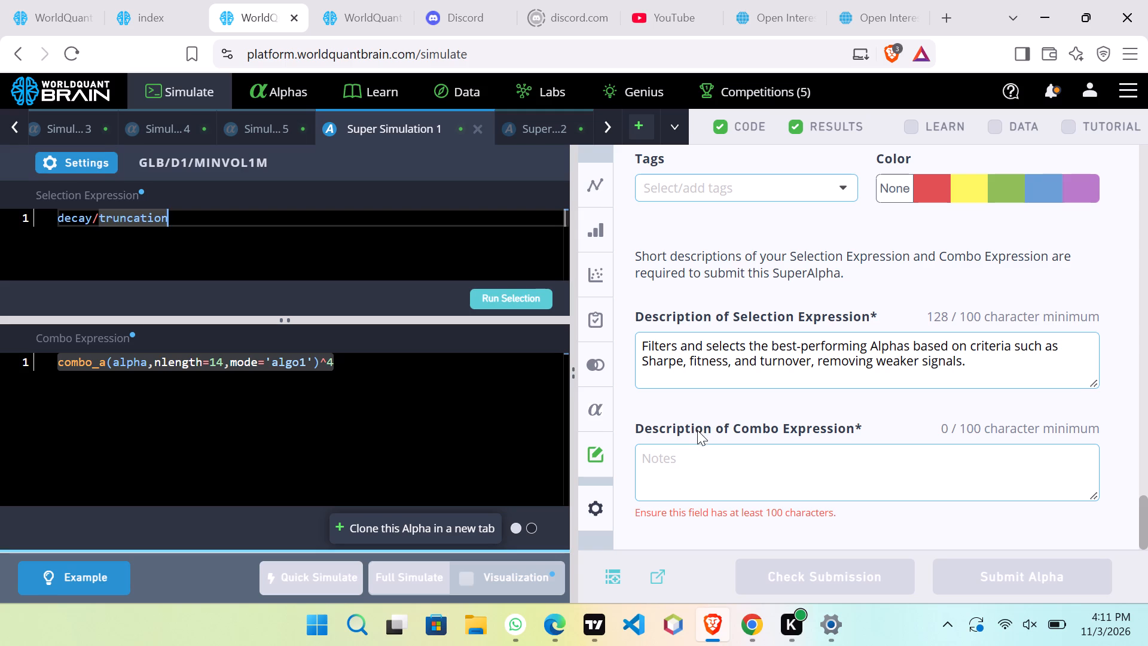
click(679, 474)
click(545, 124)
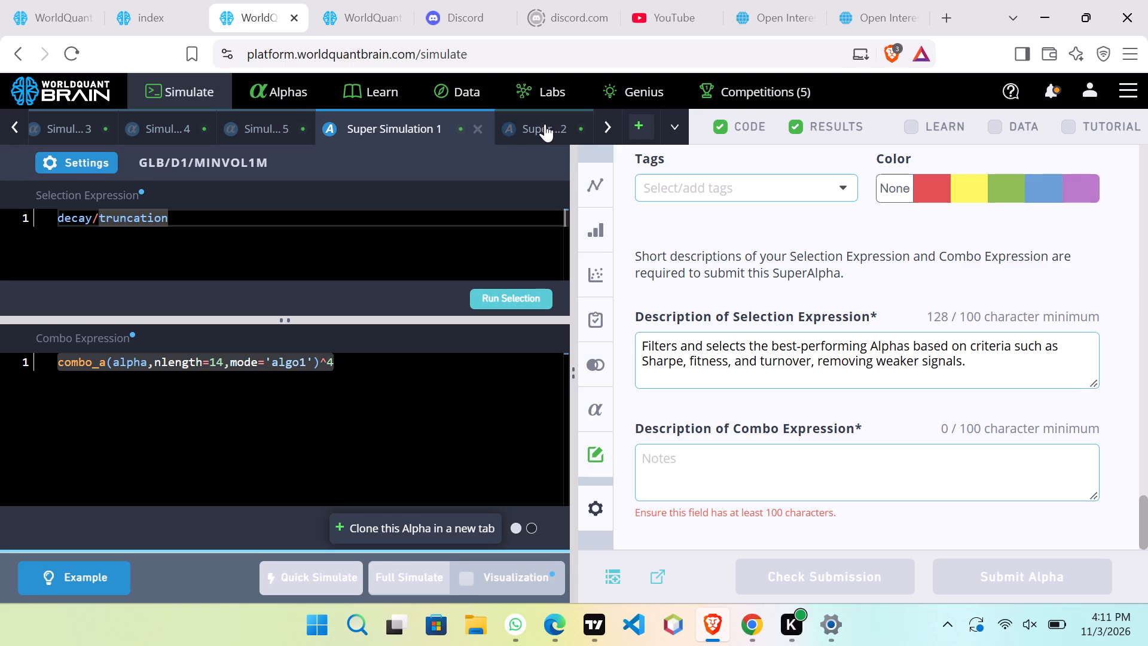
click(545, 124)
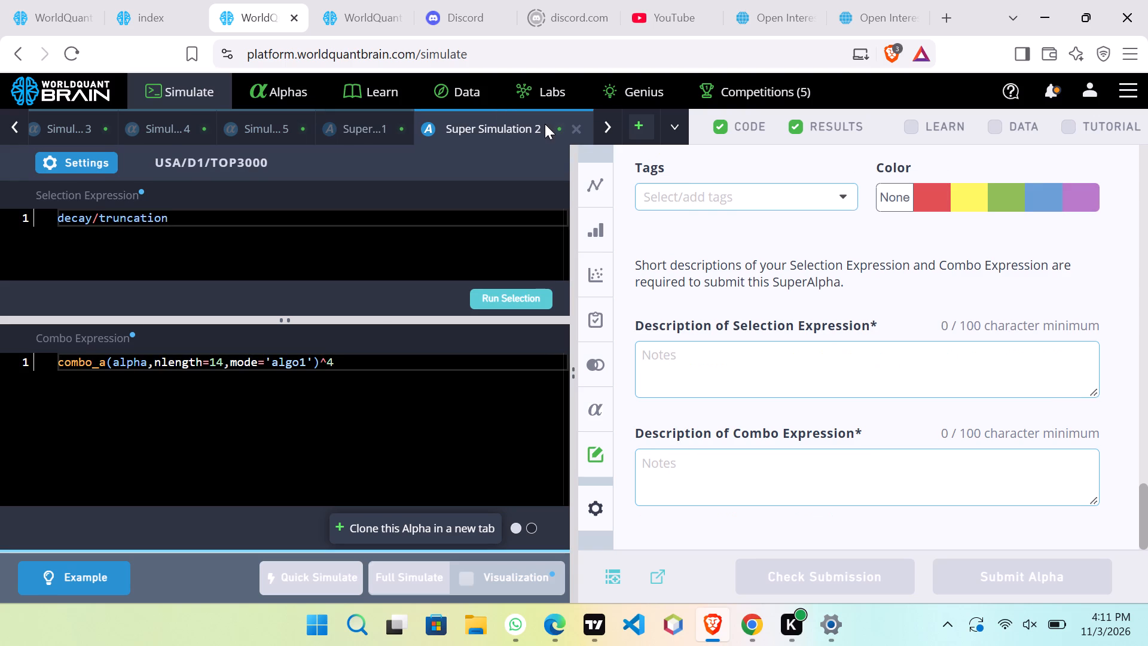
click(364, 130)
click(677, 462)
key(ctrl+v)
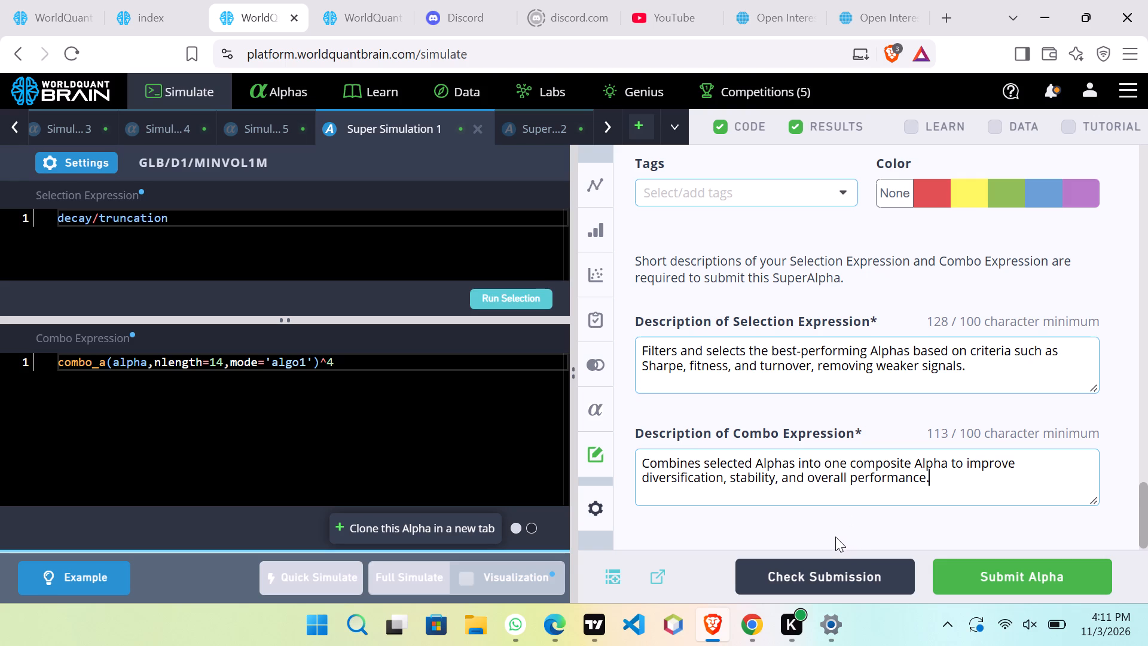
Submit the Super Simulation 1 SuperAlpha with both expression descriptions filled in.
click(961, 577)
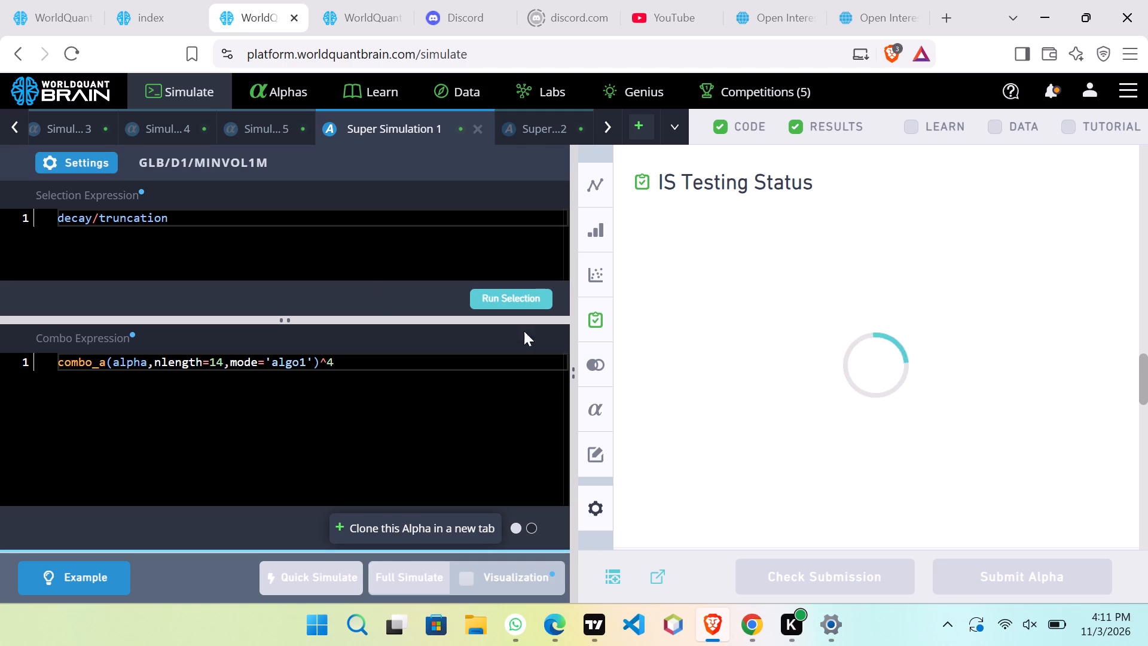
Check the submitted and unsubmitted alpha lists for the GLB MINVOL1M SuperAlpha, returning to the submitted list.
click(292, 93)
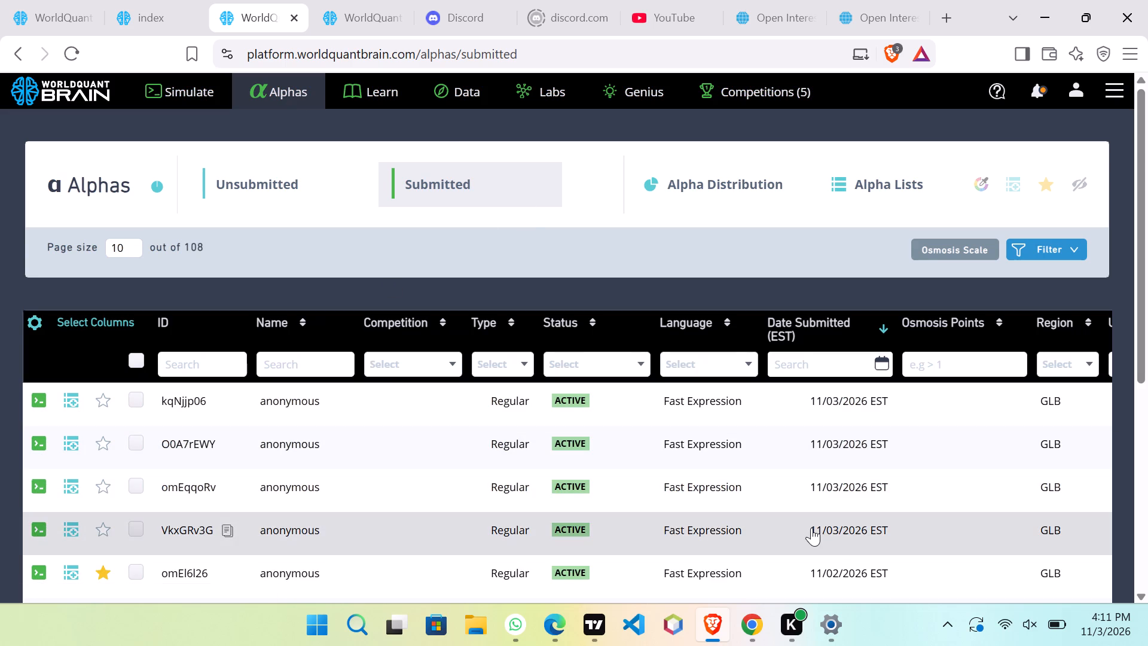
click(513, 182)
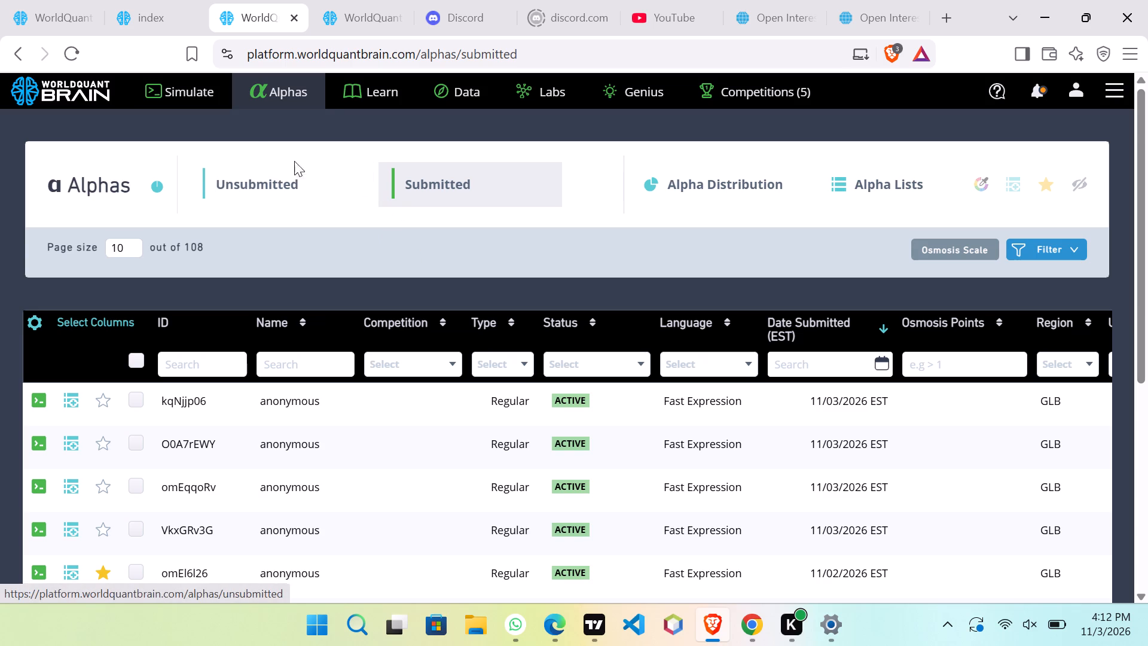
click(319, 188)
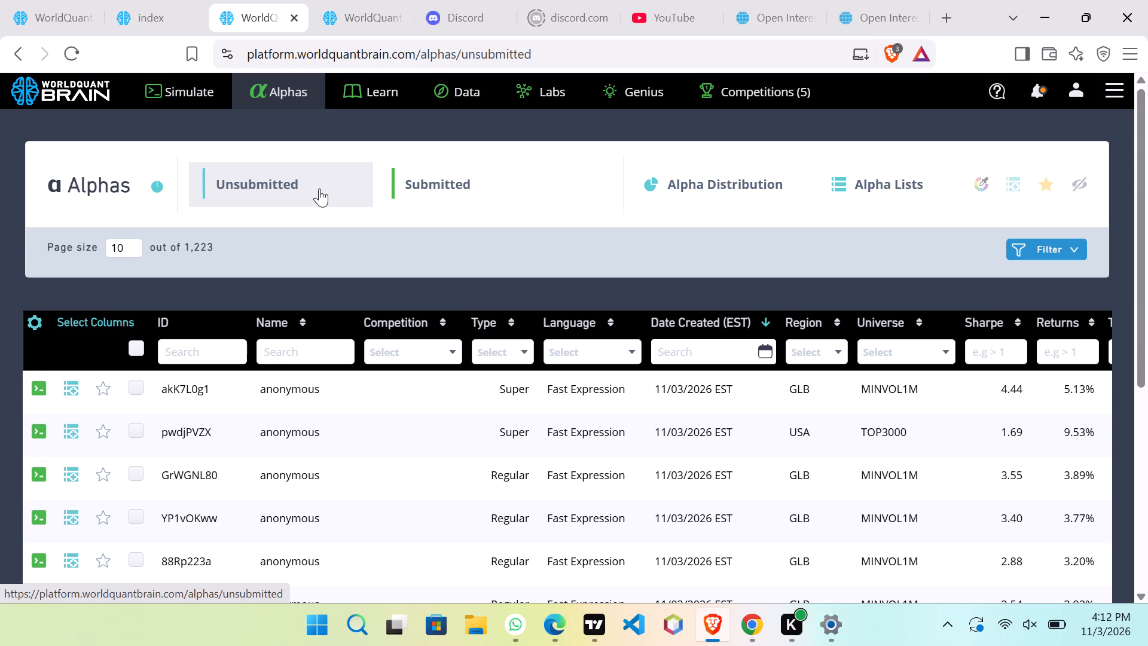
click(438, 181)
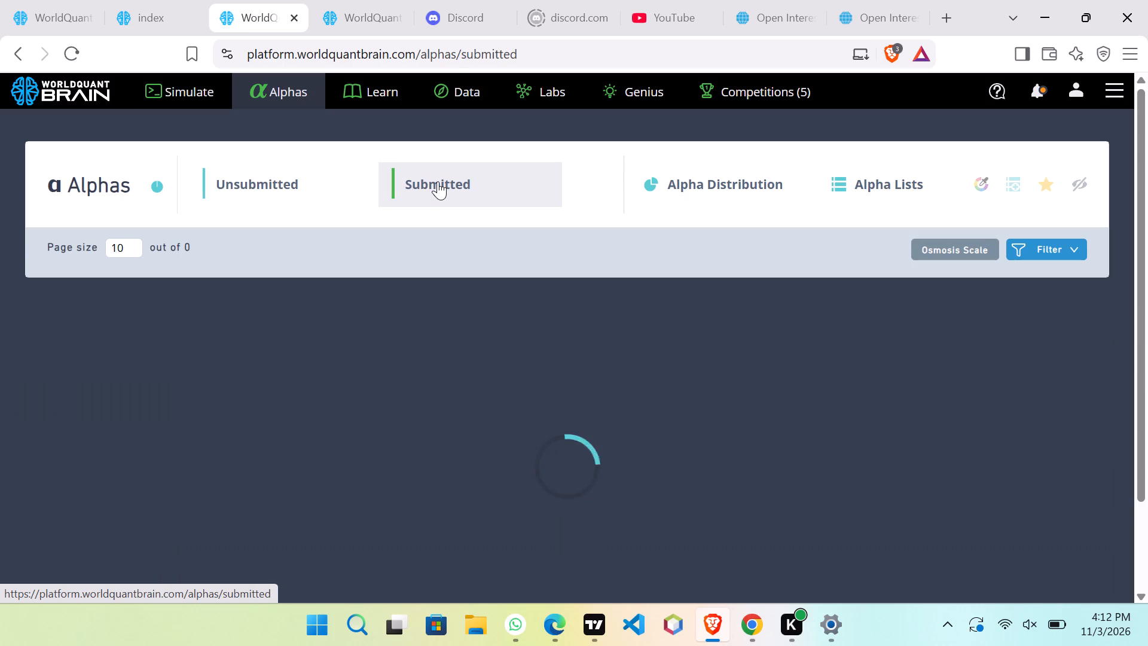
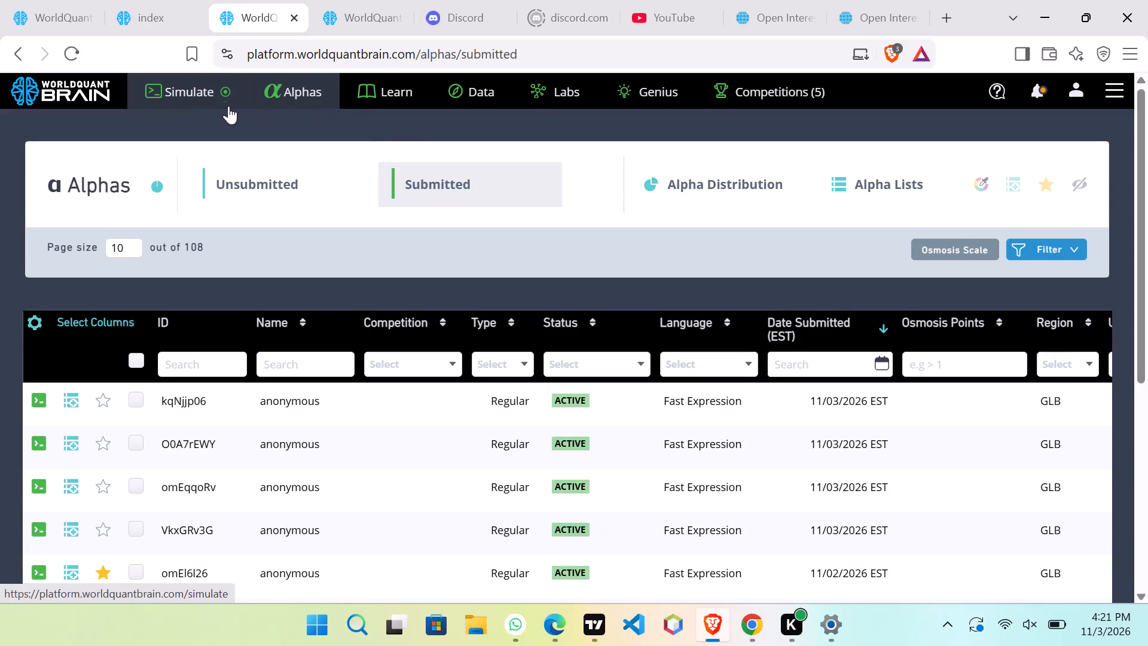
Review Super Simulation 1's summary and correlation results on the simulation page, and switch to Super Simulation 2.
click(205, 95)
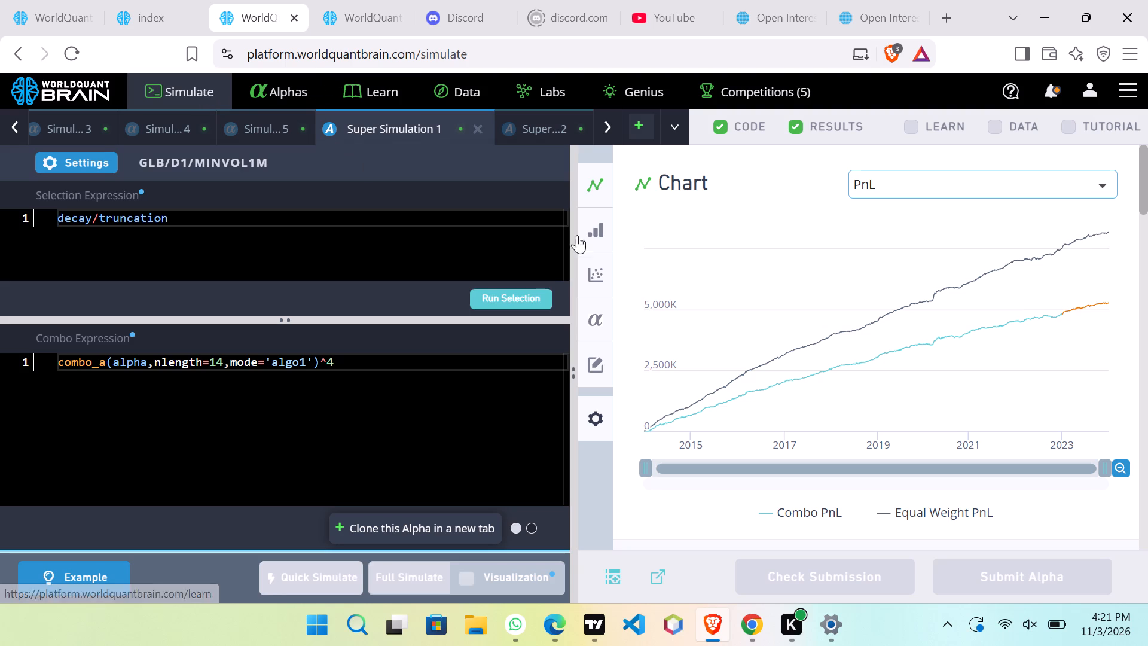
scroll(784, 281, down, 2)
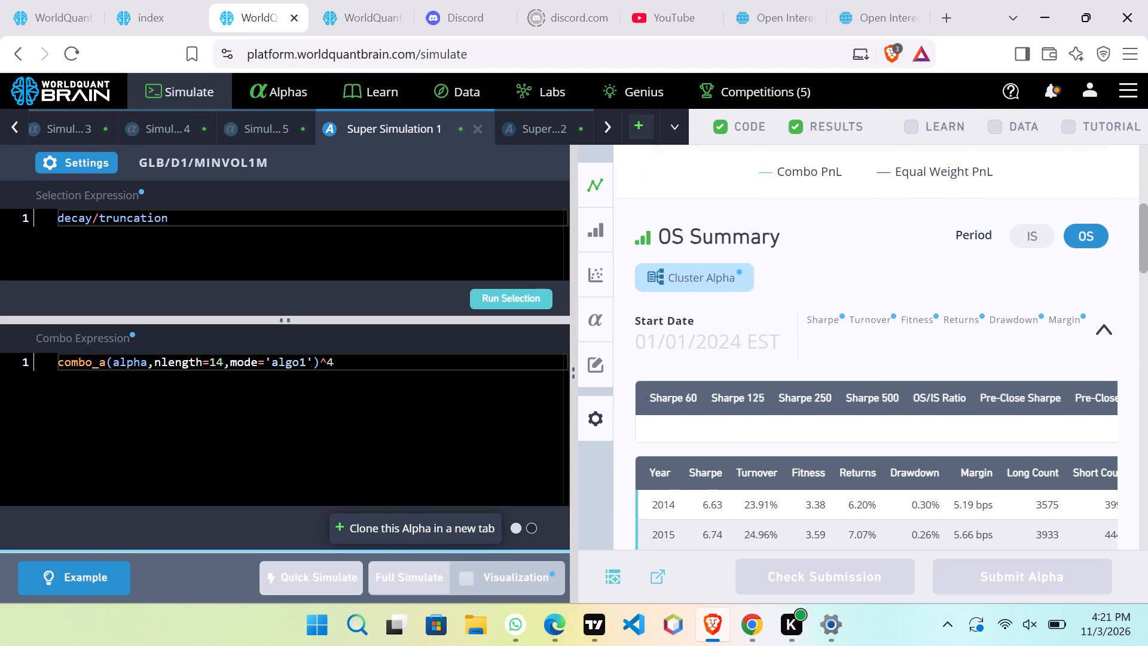
scroll(784, 281, down, 1)
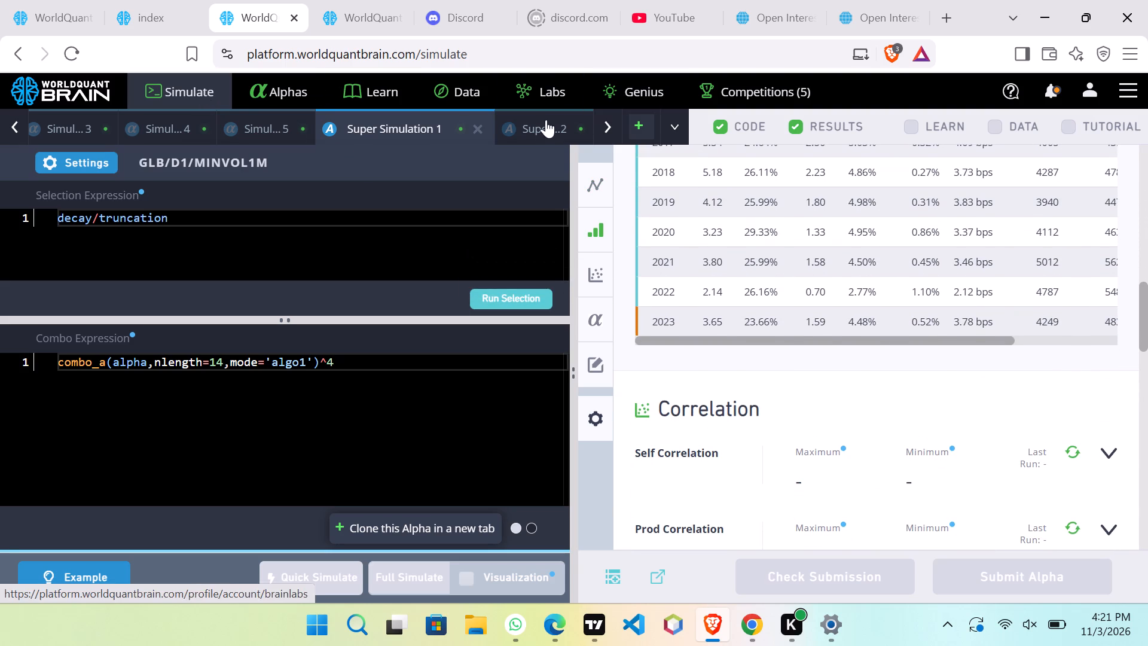
click(569, 133)
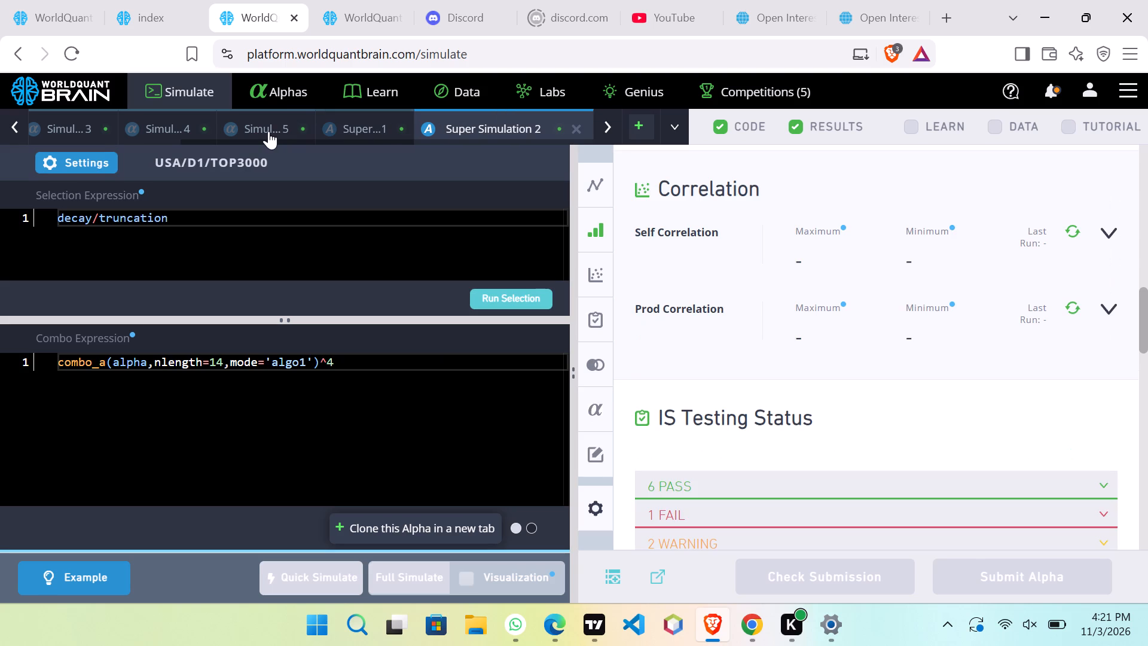
Look through the submitted alphas list for the newly submitted GLB SuperAlpha.
click(283, 83)
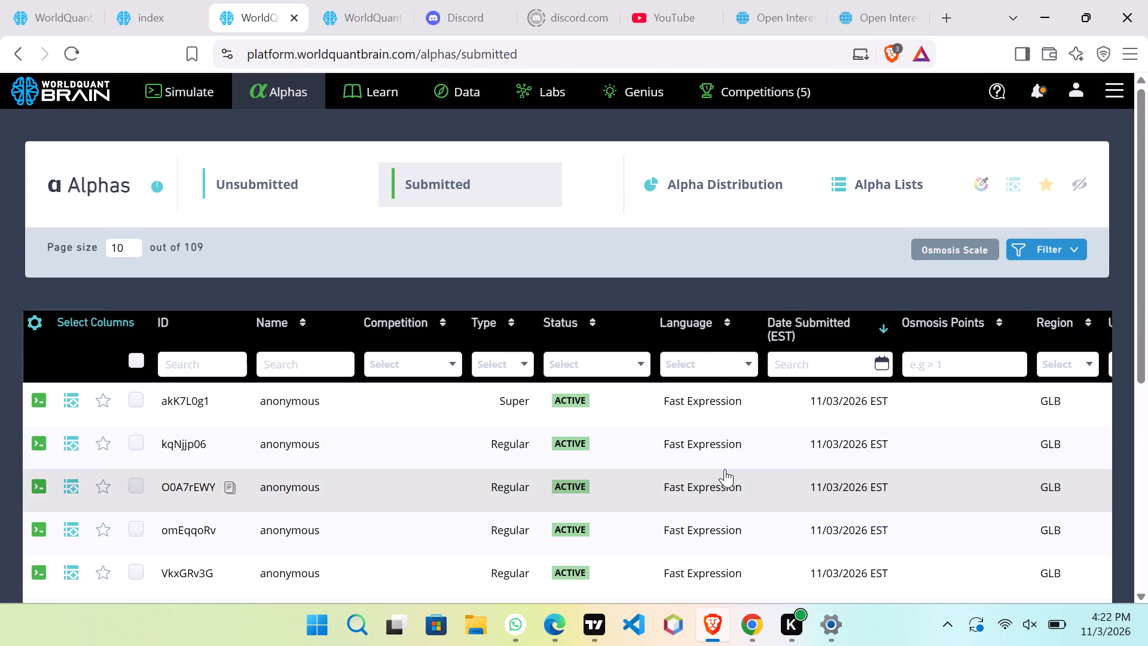
scroll(725, 469, down, 3)
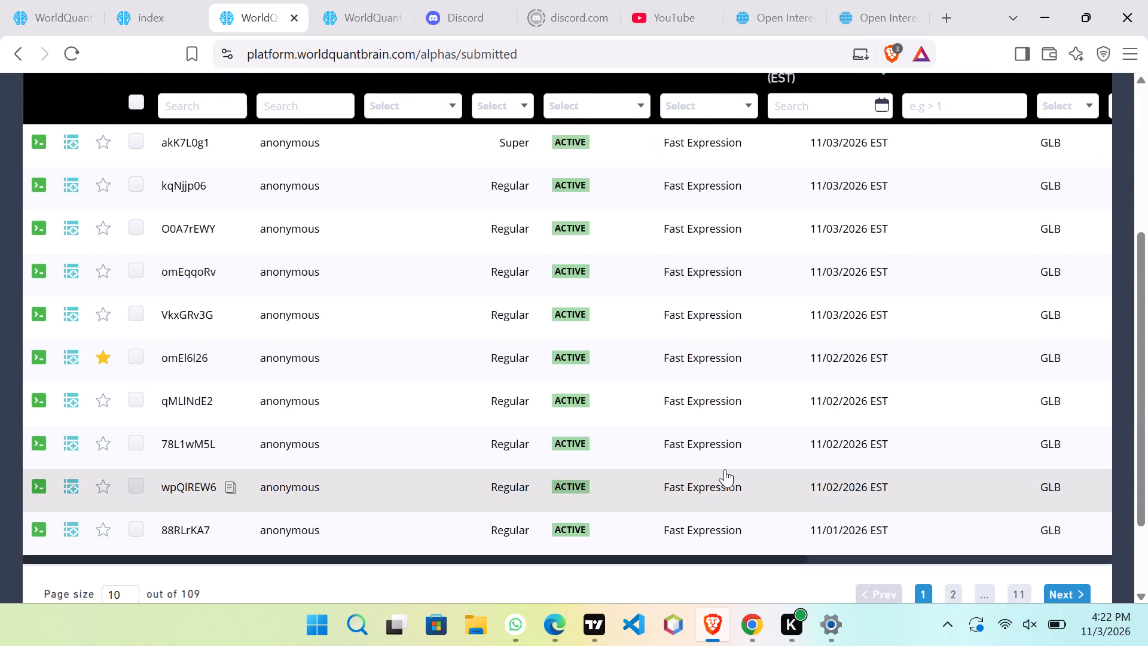
scroll(725, 469, up, 2)
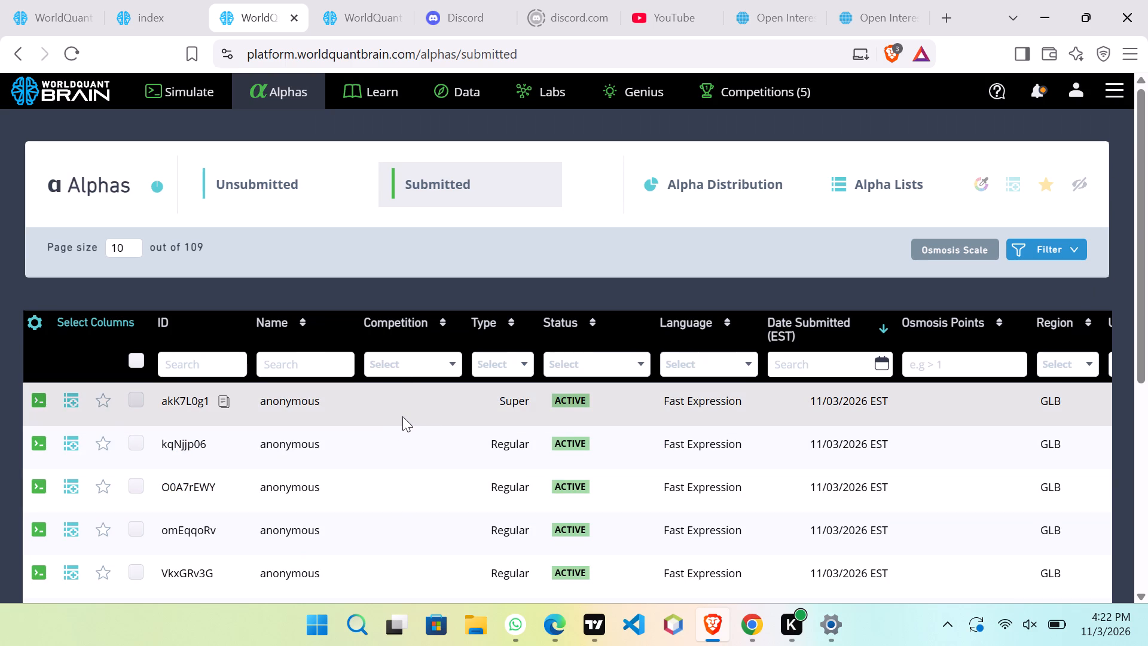
Examine the submitted GLB SuperAlpha's expressions and simulation settings in its details, and return to the submitted list.
click(654, 407)
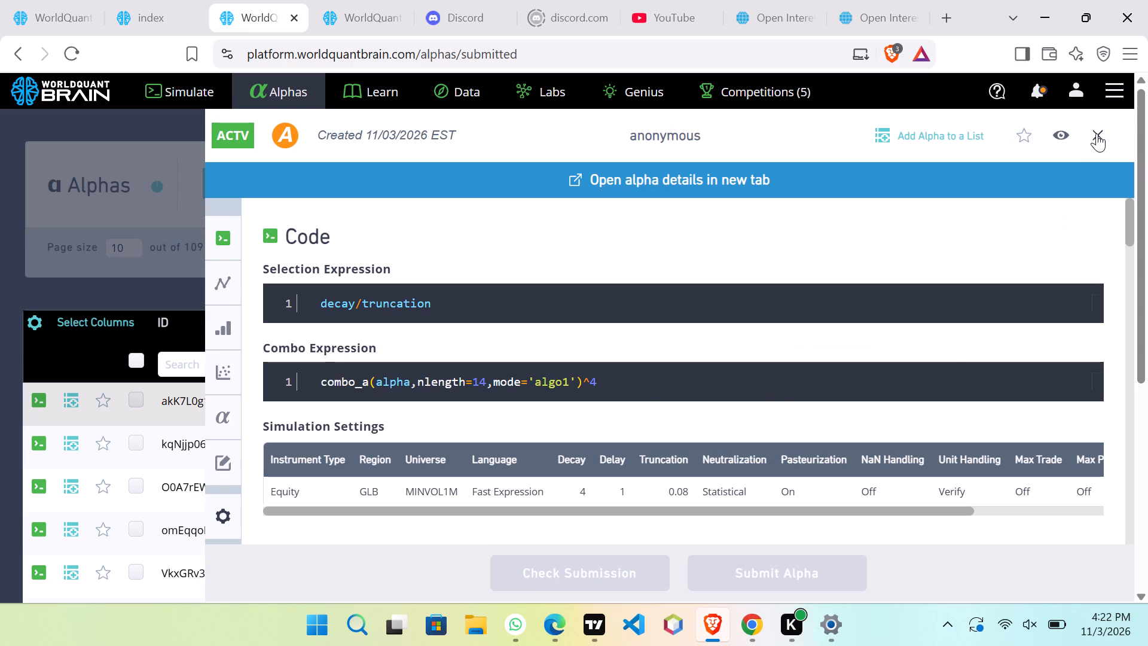
scroll(906, 243, down, 1)
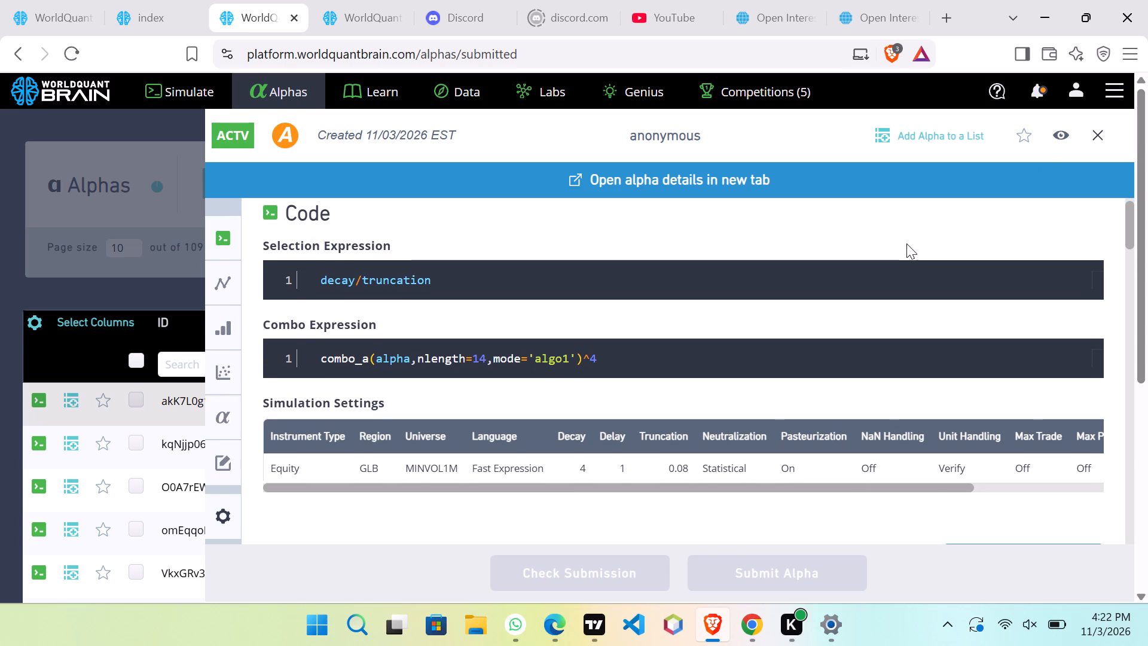
scroll(853, 329, down, 1)
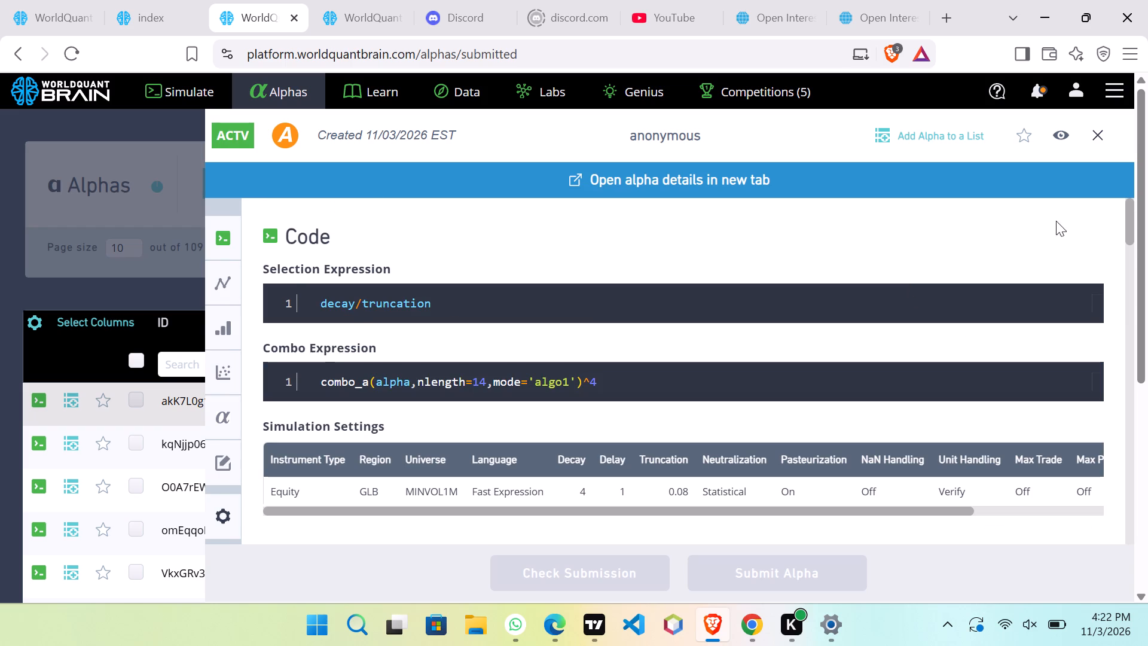
click(1100, 131)
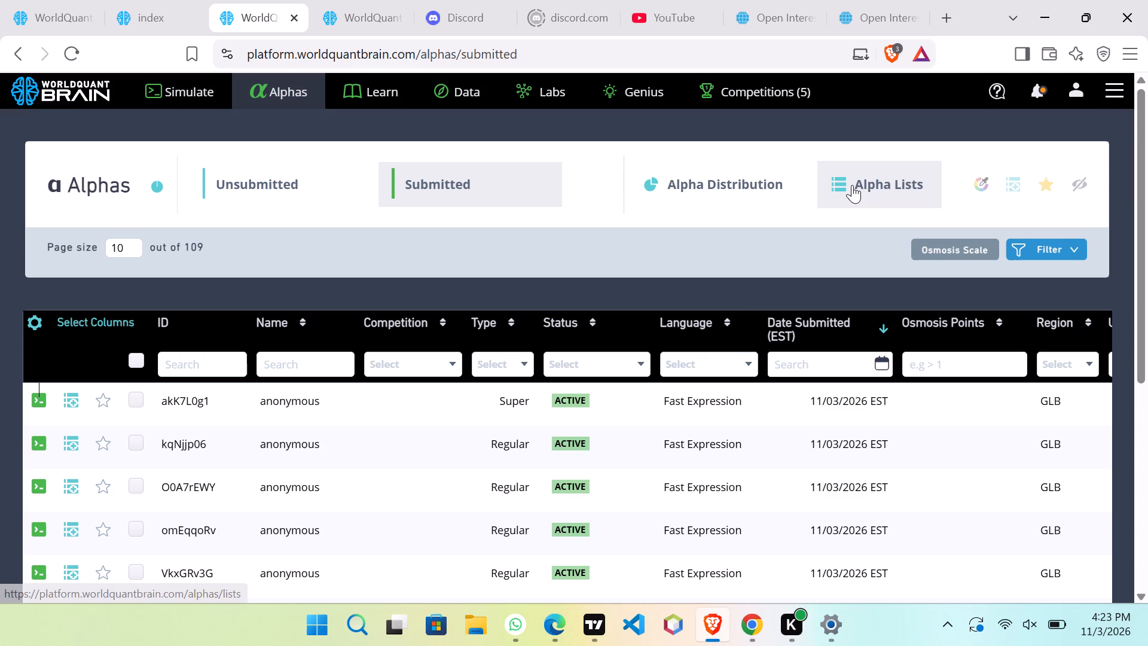
scroll(725, 342, down, 1)
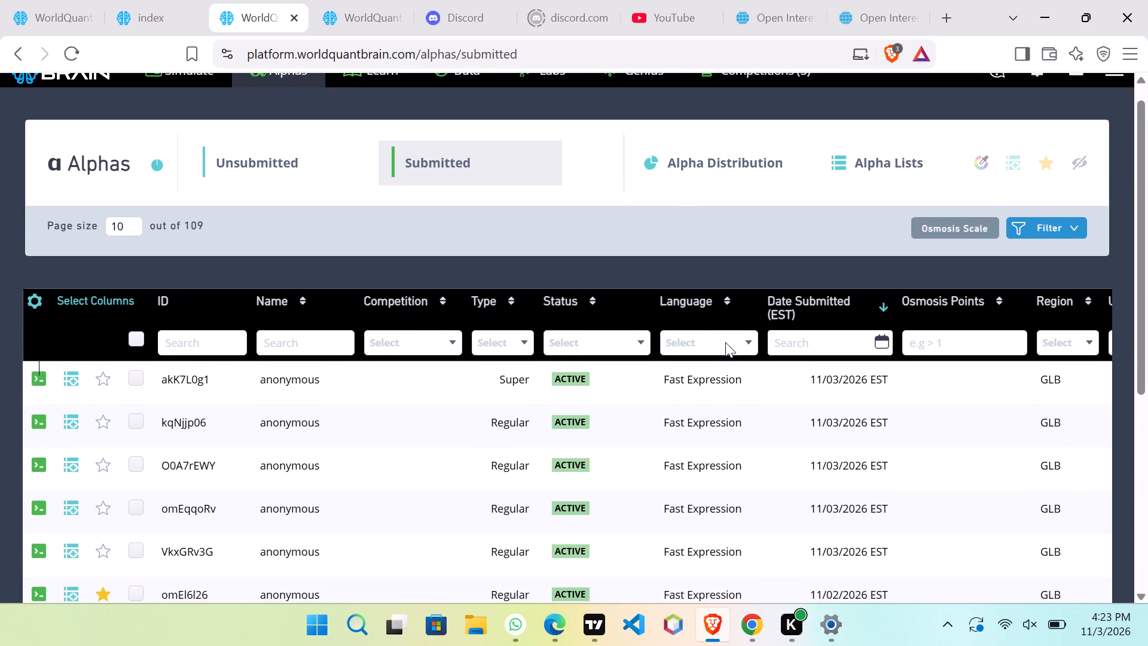
scroll(725, 342, down, 2)
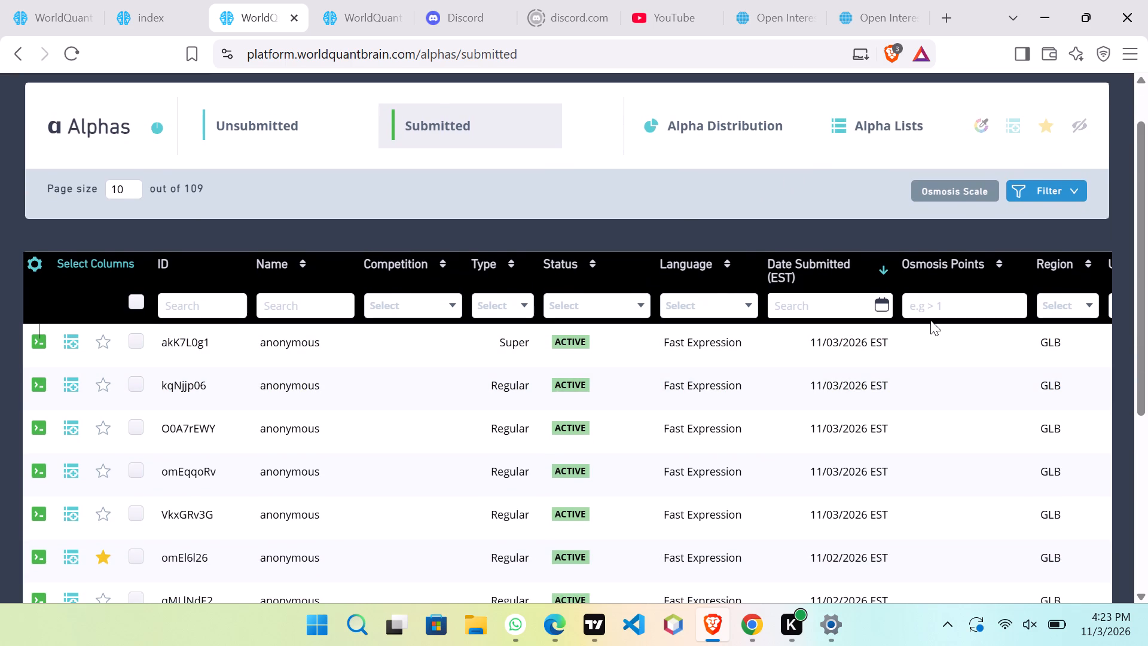
scroll(1000, 211, up, 1)
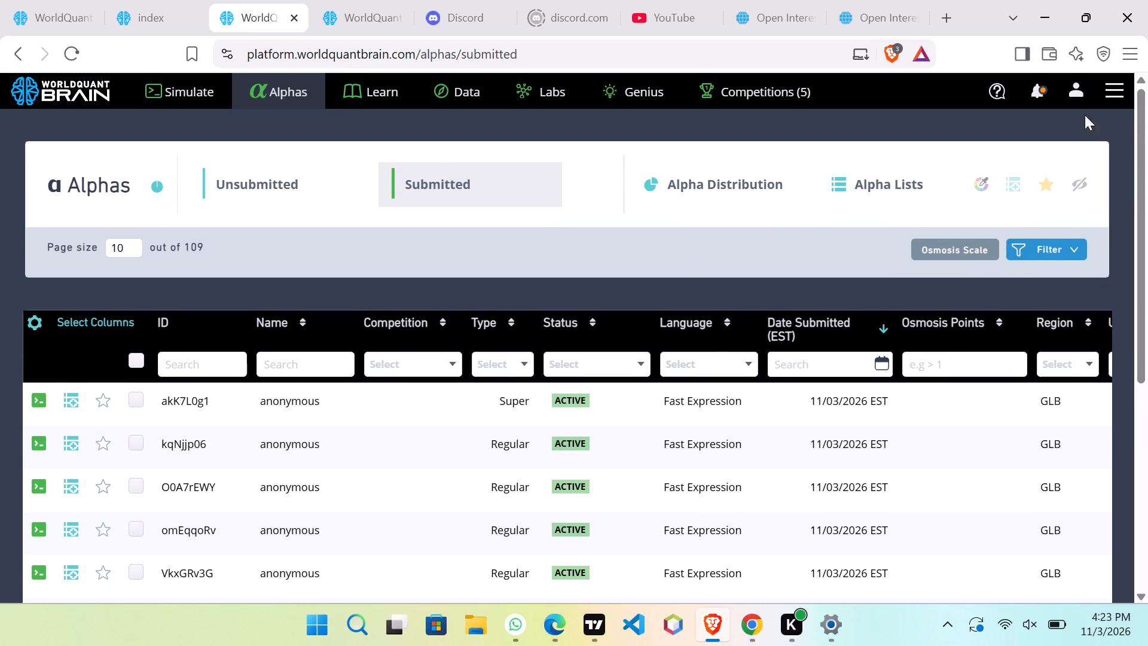
Examine the Base Payment and Submitted Alphas charts and period tables in the profile's Performance section.
click(1074, 86)
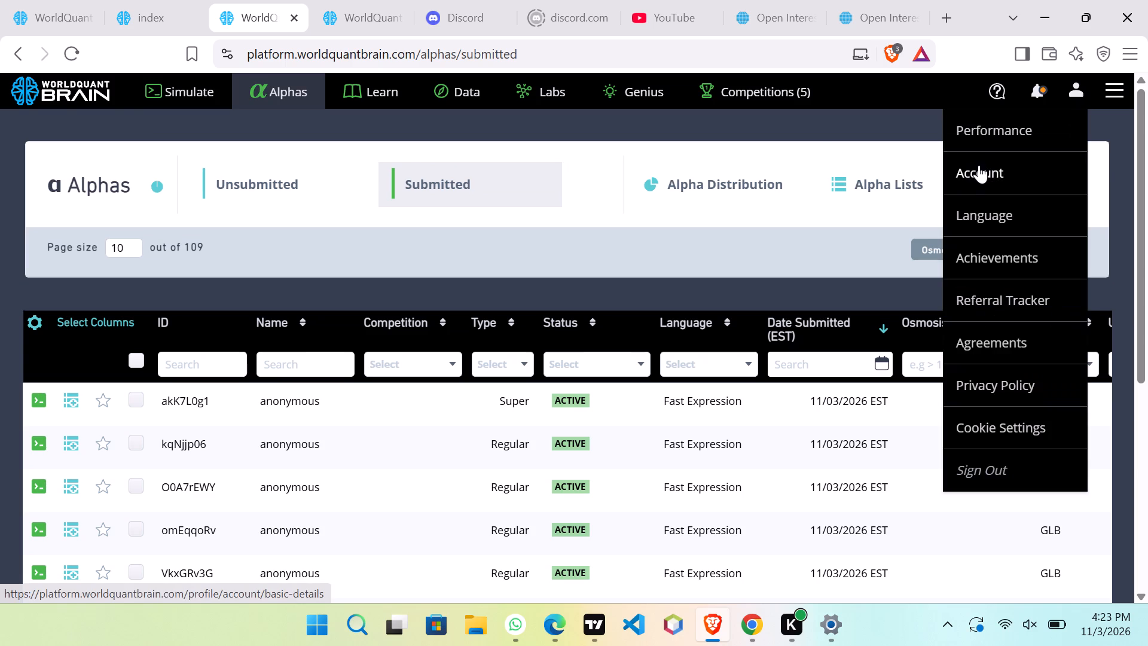
click(985, 126)
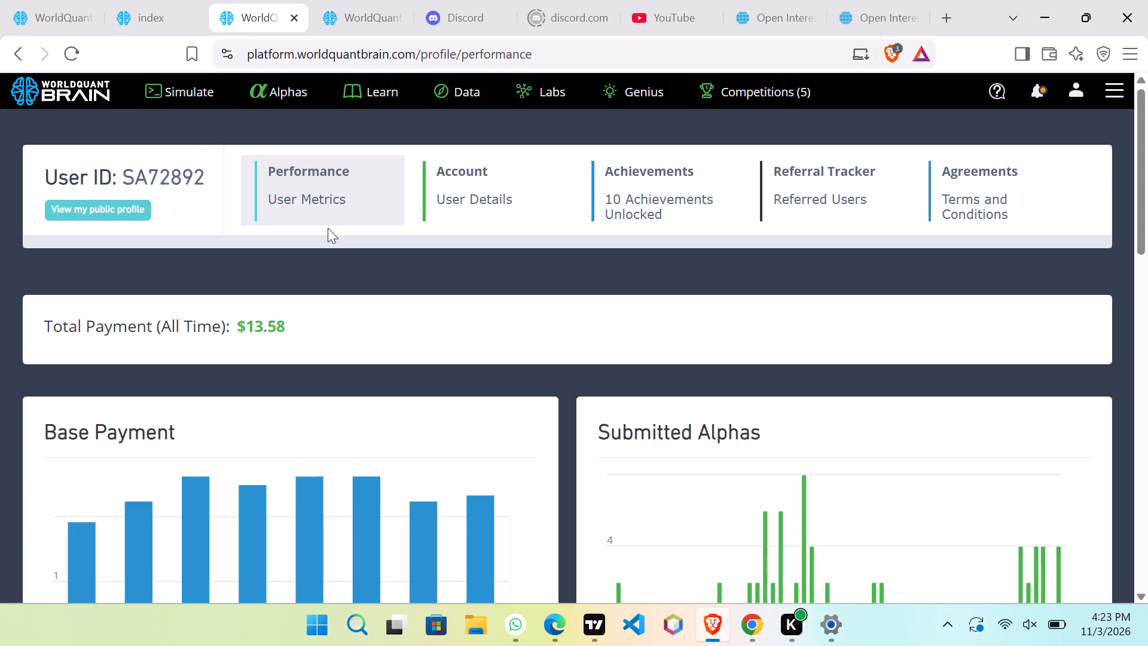
scroll(380, 322, down, 1)
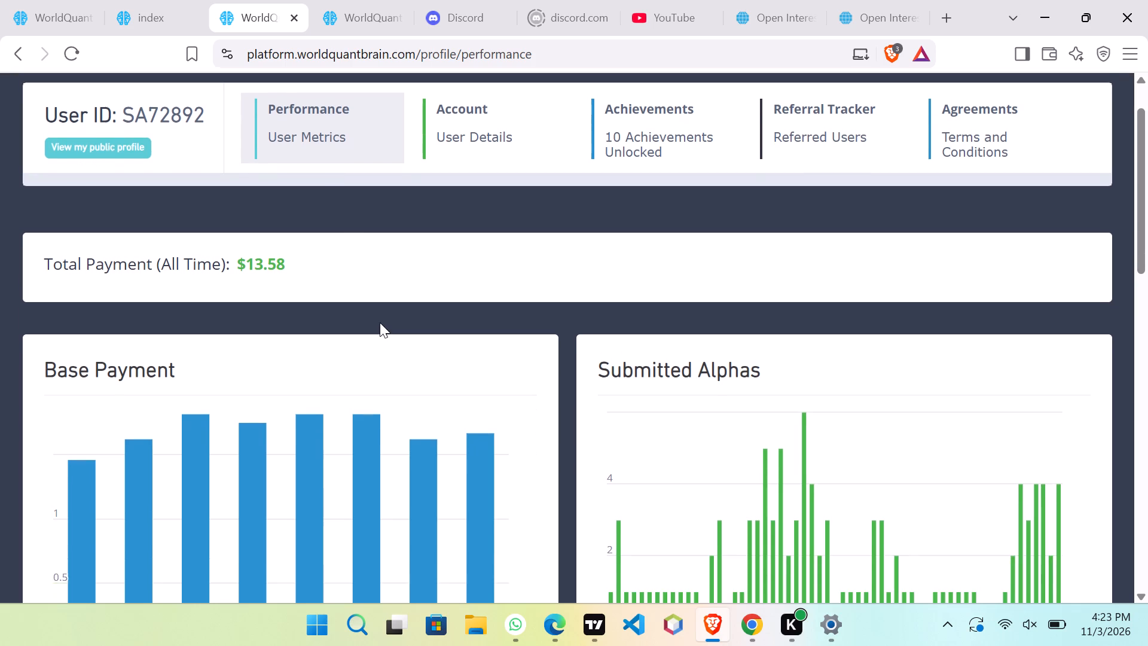
scroll(380, 322, down, 2)
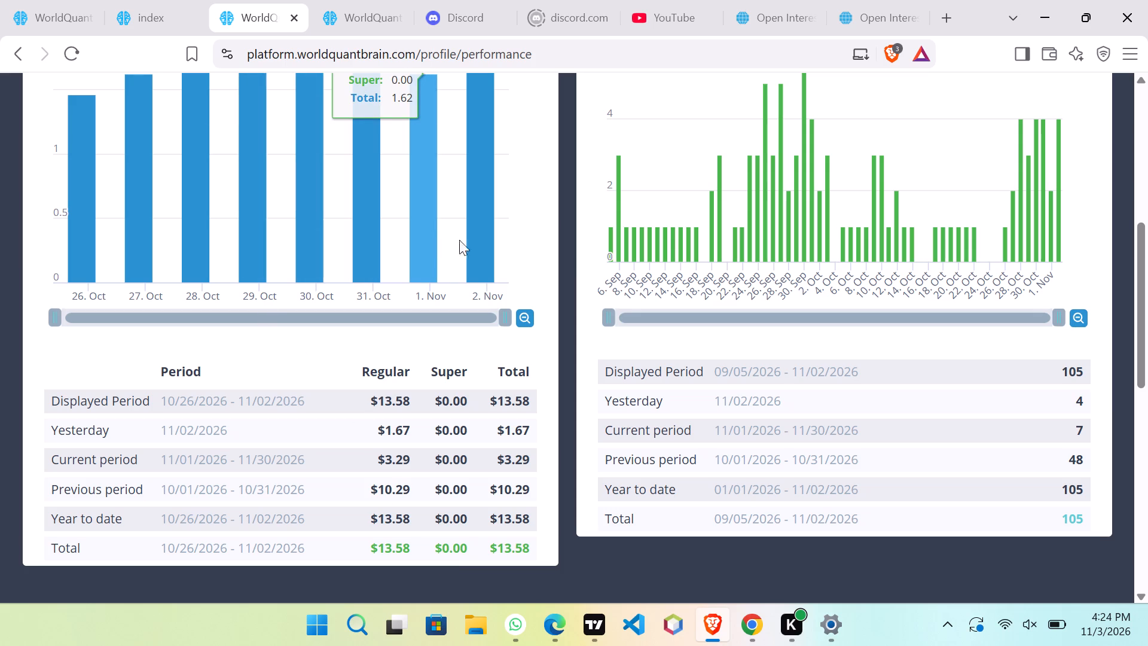
scroll(442, 240, up, 1)
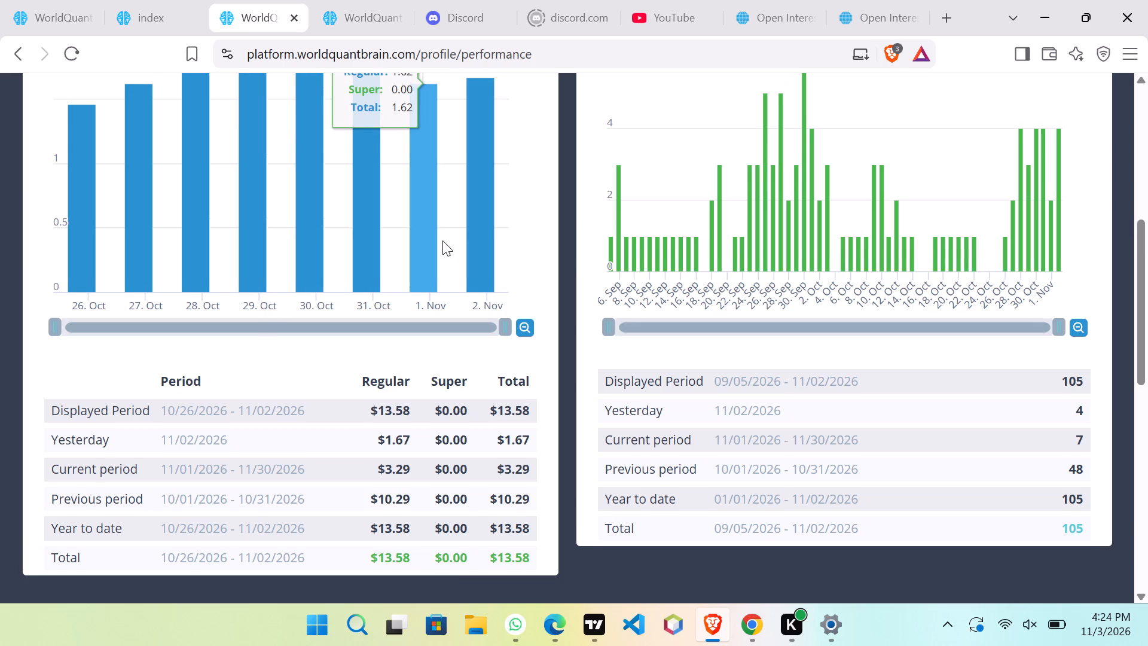
scroll(442, 240, up, 1)
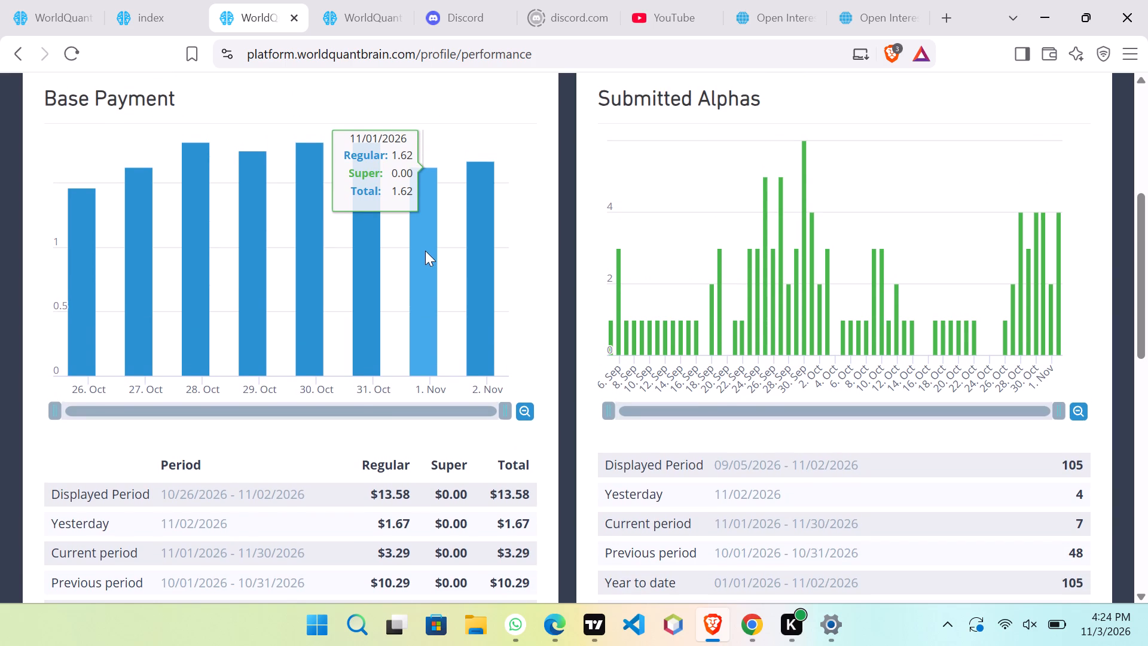